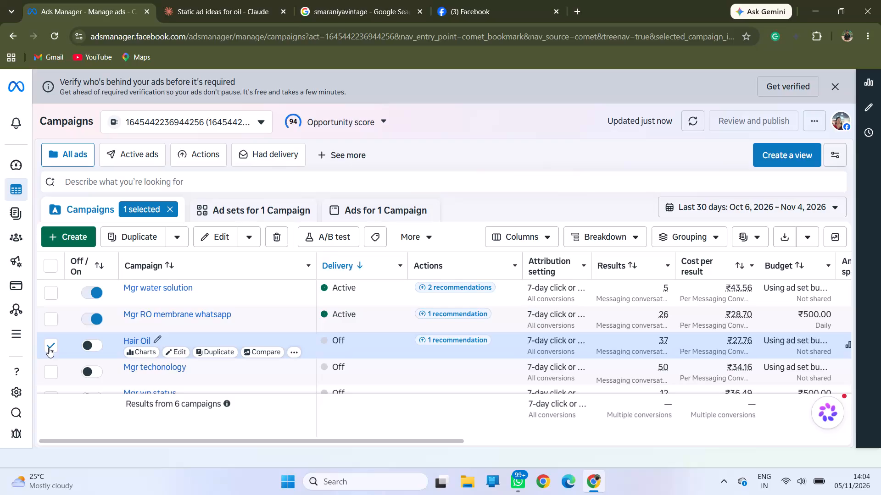
Deselect the Hair Oil campaign in the campaigns table.
click(49, 342)
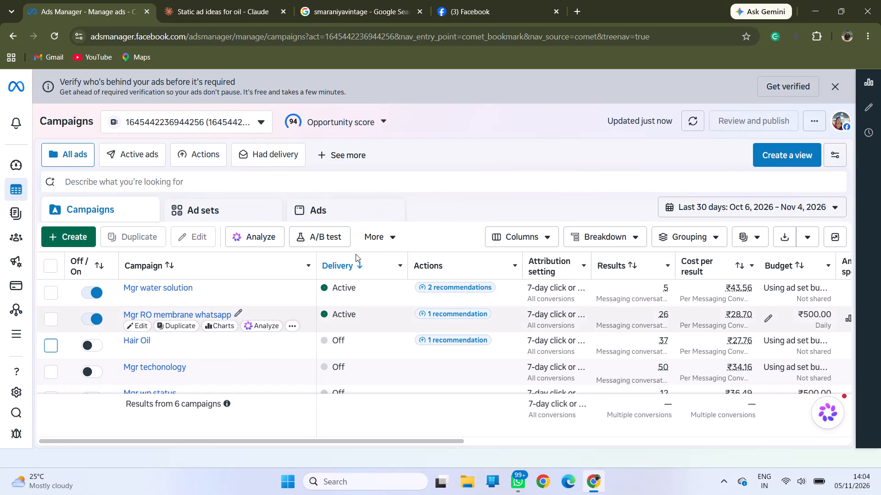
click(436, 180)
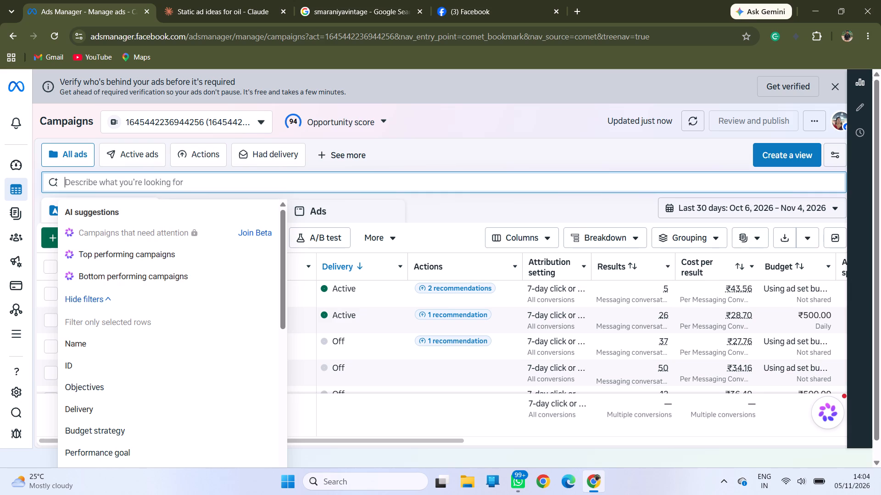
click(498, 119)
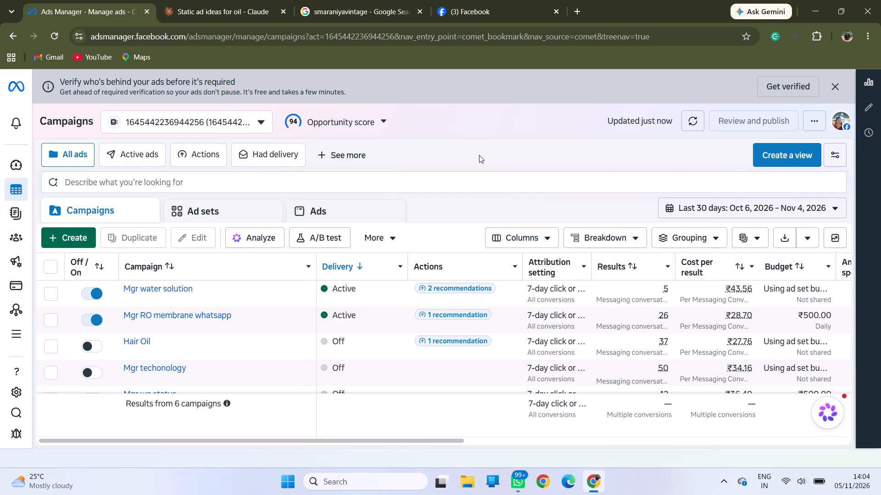
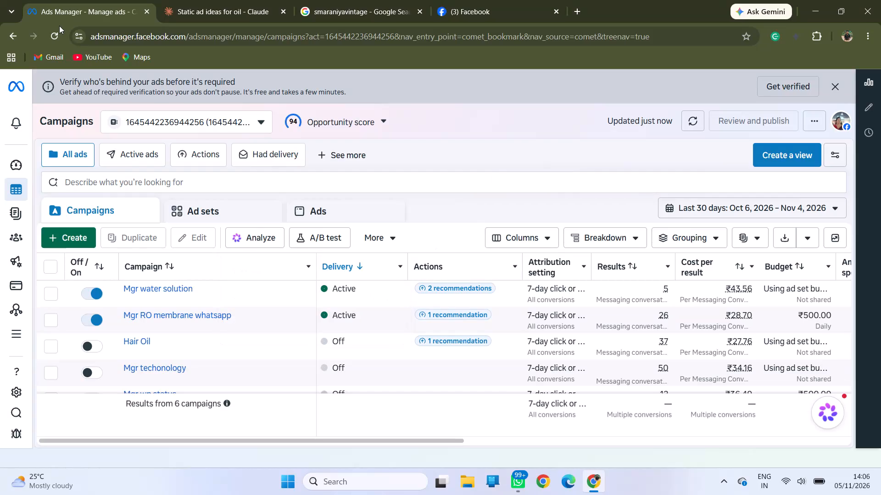
Reload the Ads Manager campaigns page to refresh the campaign data.
click(53, 39)
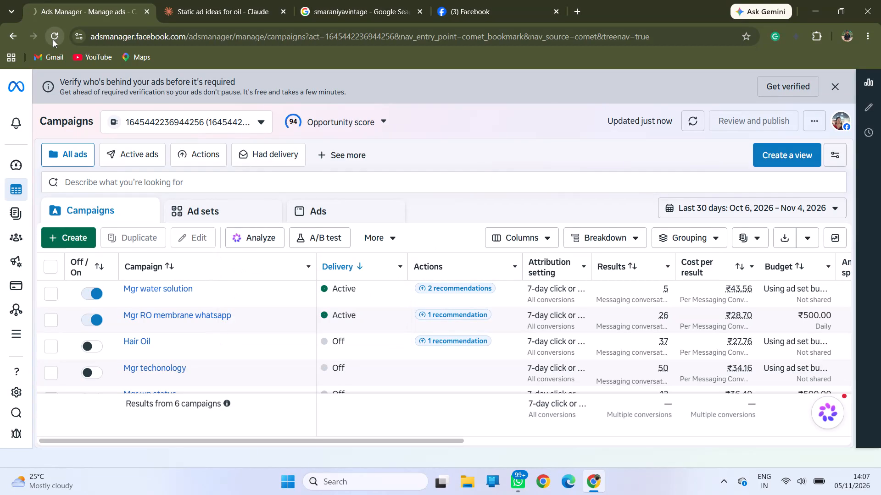
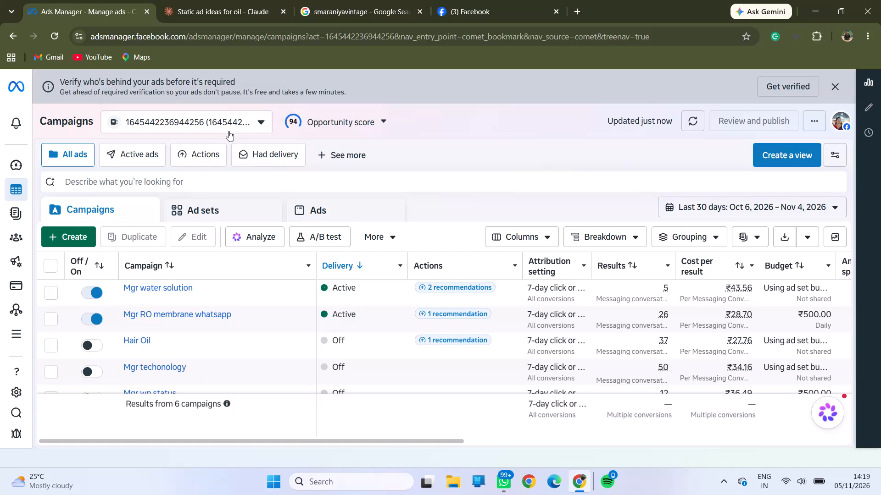
Check which ad accounts and business portfolios are available for switching, keeping the current ad account.
click(263, 119)
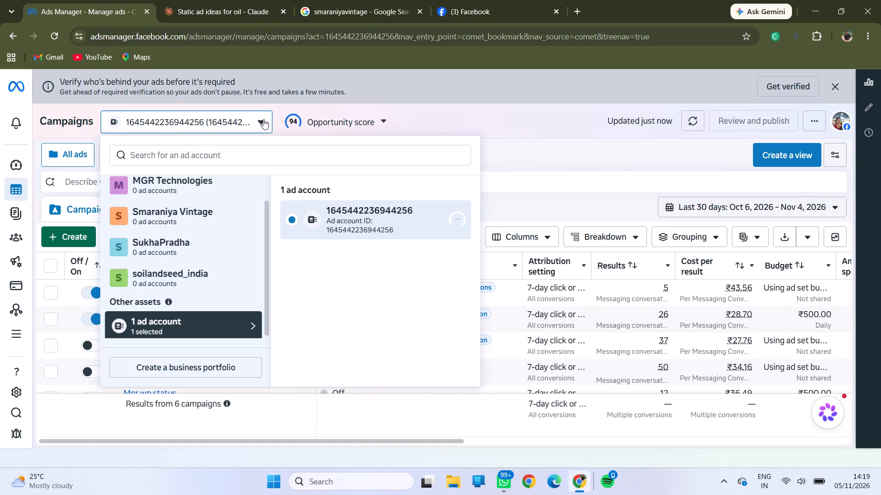
click(263, 119)
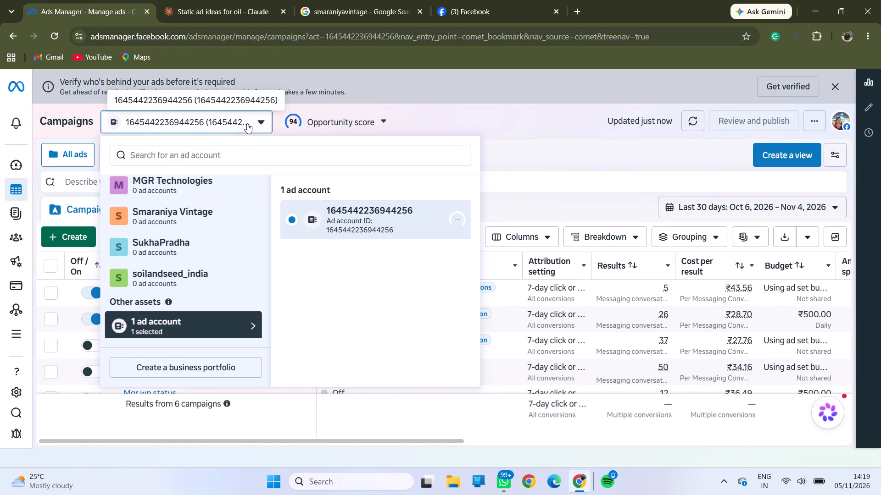
click(247, 123)
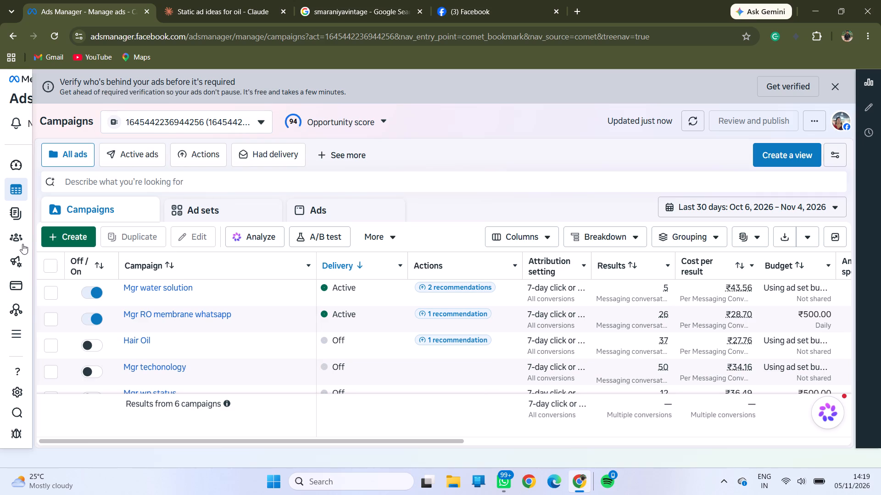
click(432, 153)
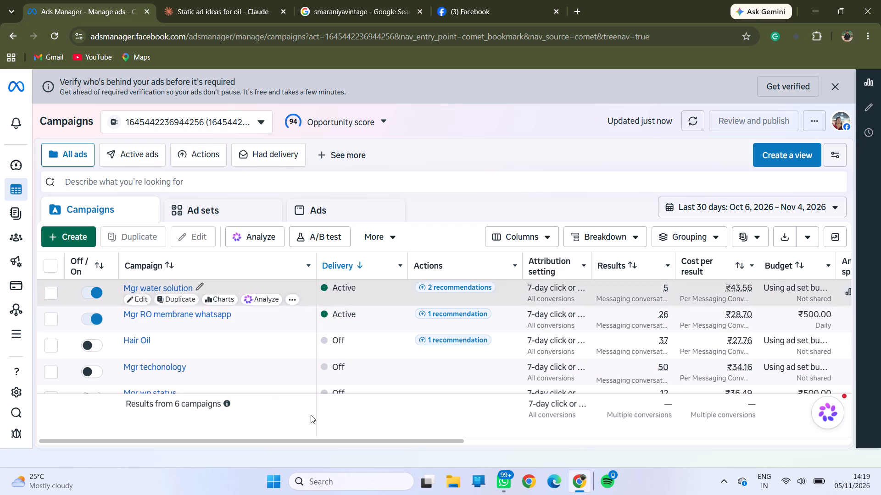
Examine the campaign table's results, cost per result, budget and amount spent columns.
scroll(448, 440, left, 1)
drag(439, 440, 407, 435)
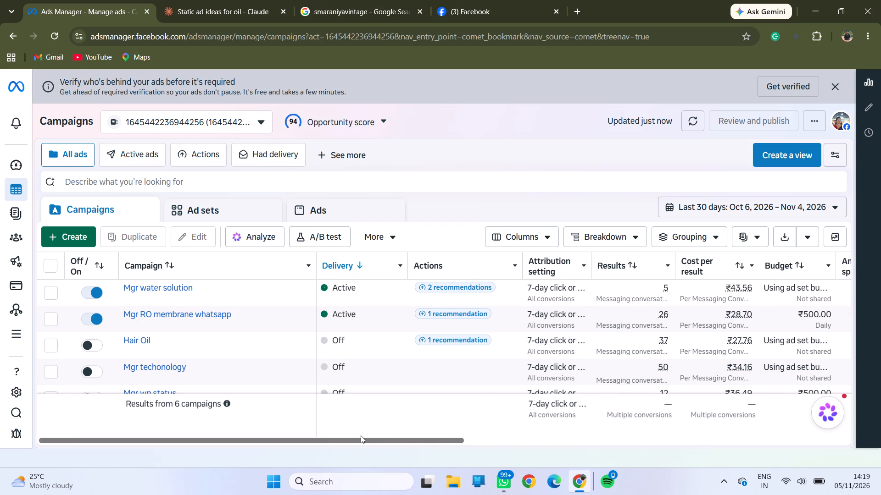
scroll(361, 435, left, 1)
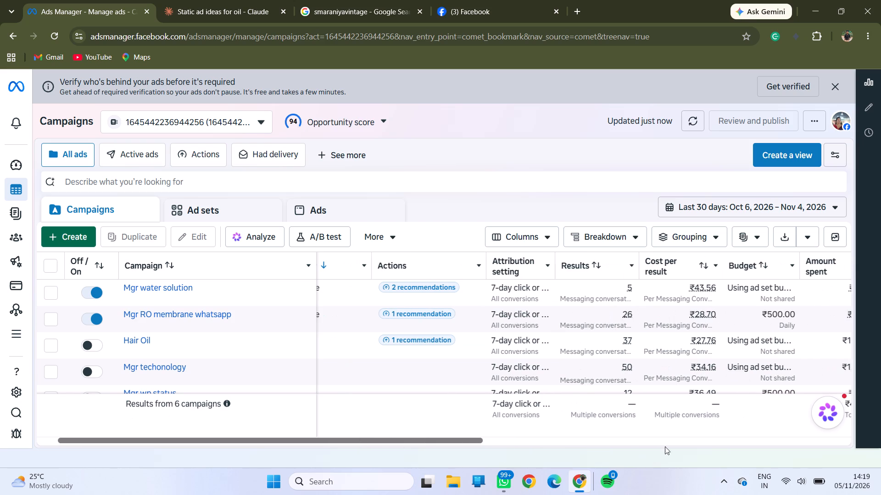
scroll(650, 433, left, 2)
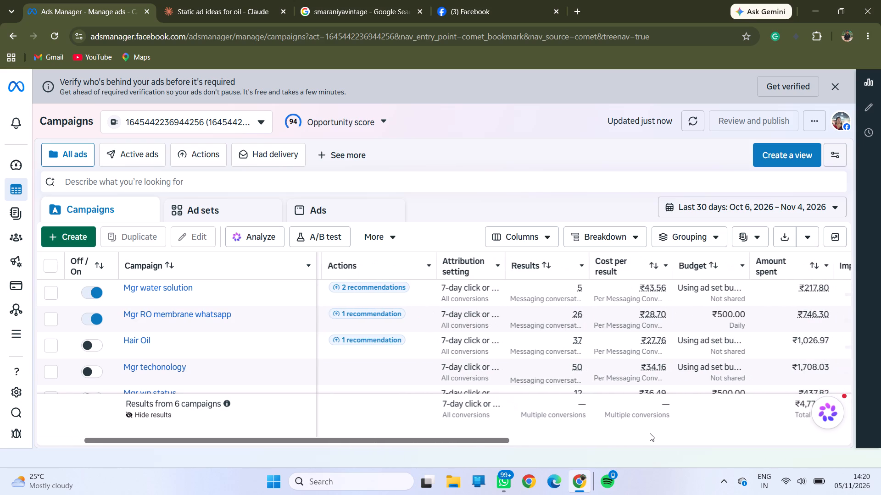
scroll(650, 433, left, 2)
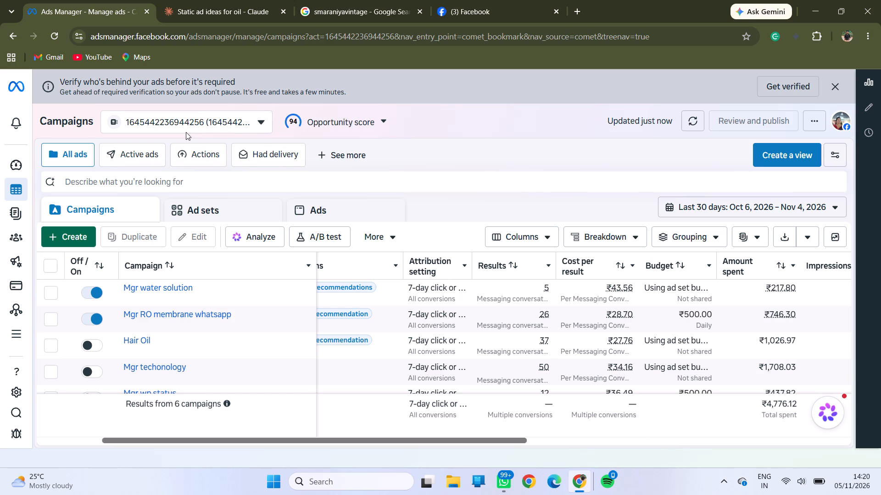
Start creating a new campaign.
click(68, 236)
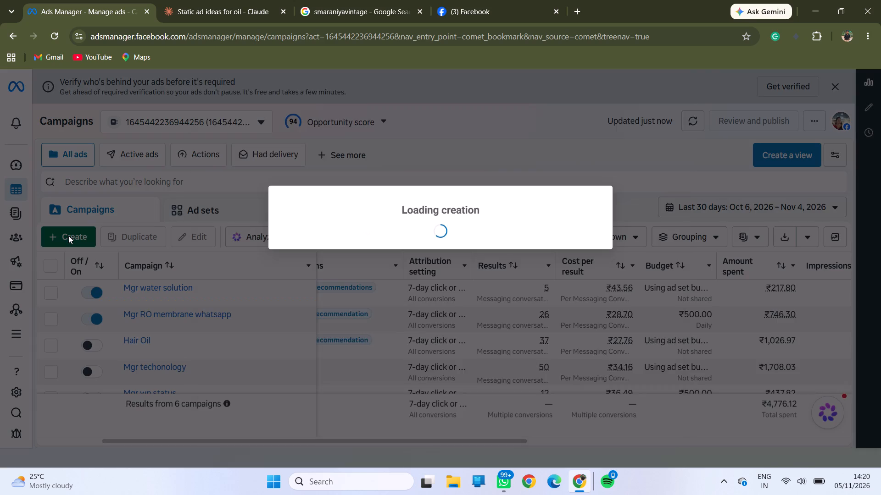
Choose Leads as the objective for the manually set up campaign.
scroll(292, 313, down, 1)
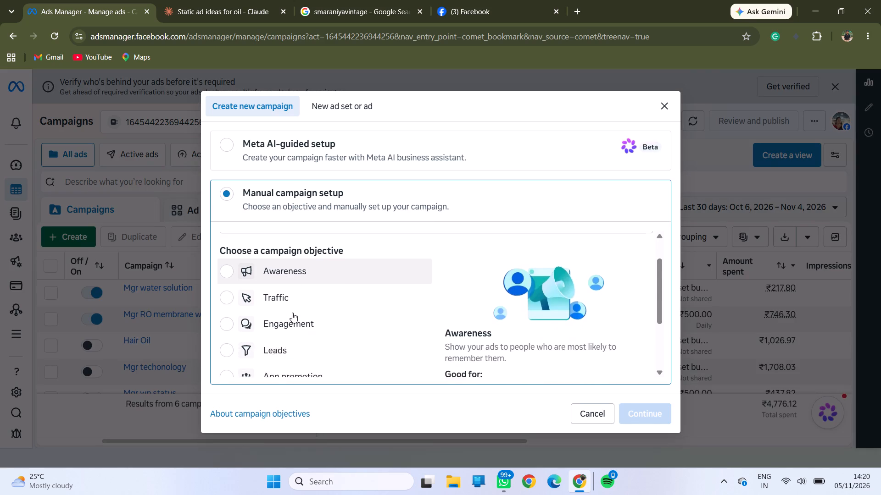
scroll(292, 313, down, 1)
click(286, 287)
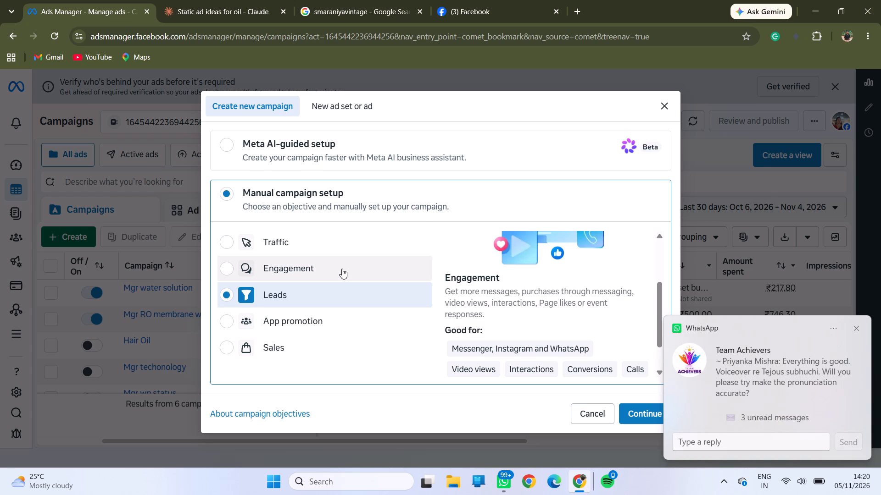
Switch the campaign objective to Awareness and dismiss the WhatsApp message notification.
scroll(342, 269, up, 5)
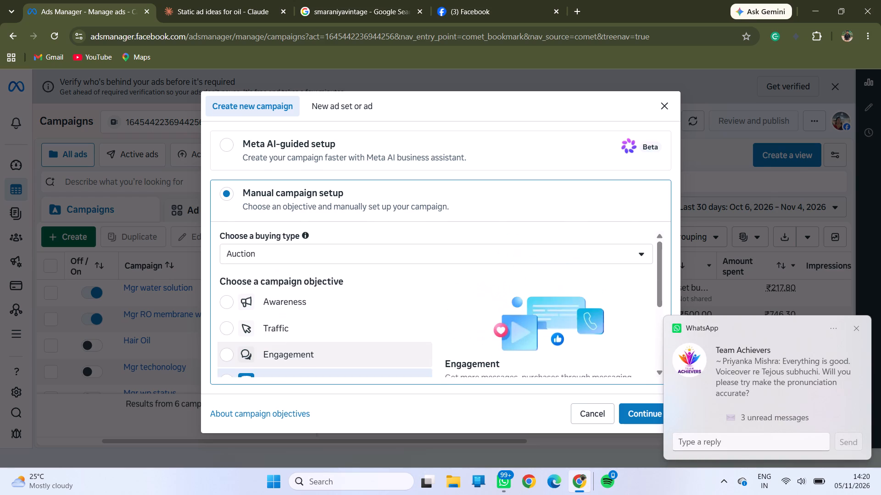
click(301, 303)
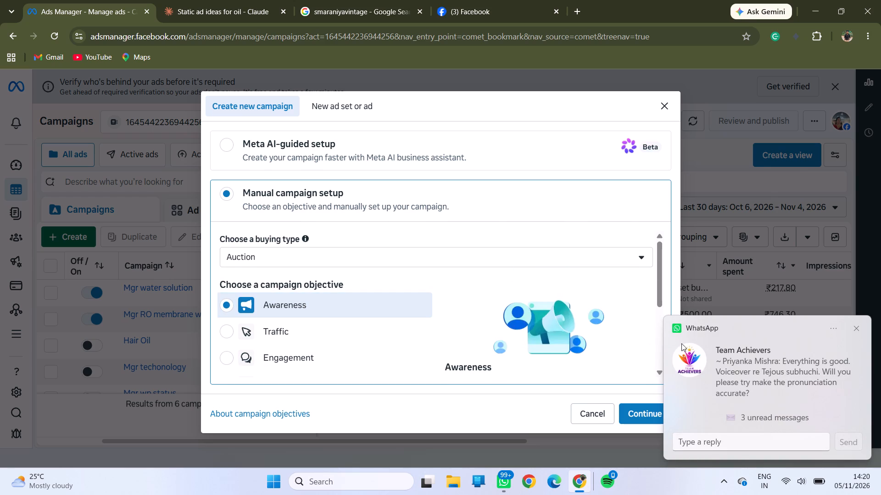
click(853, 327)
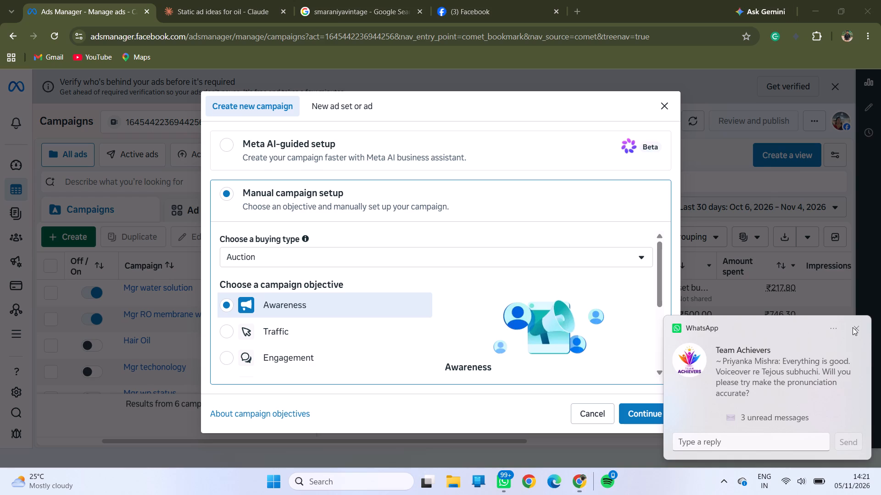
Examine the Awareness objective's description and recommended uses alongside the other available campaign objectives.
scroll(517, 316, down, 1)
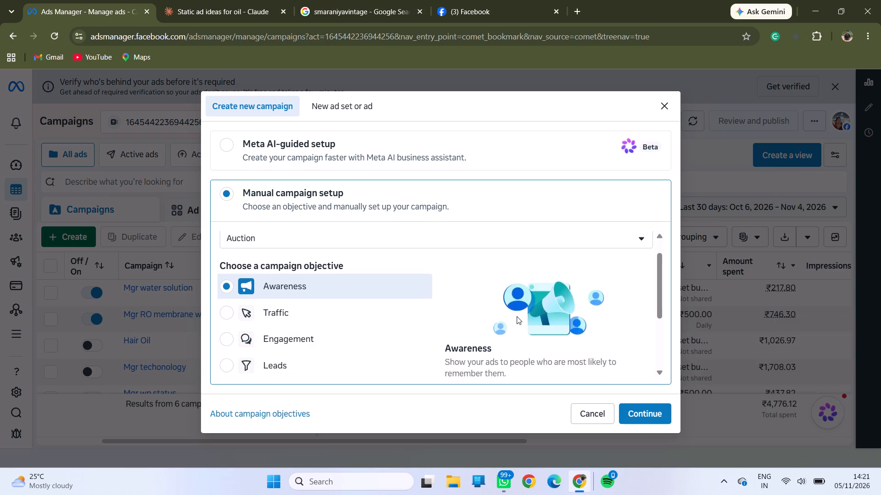
scroll(517, 316, down, 4)
scroll(517, 316, up, 1)
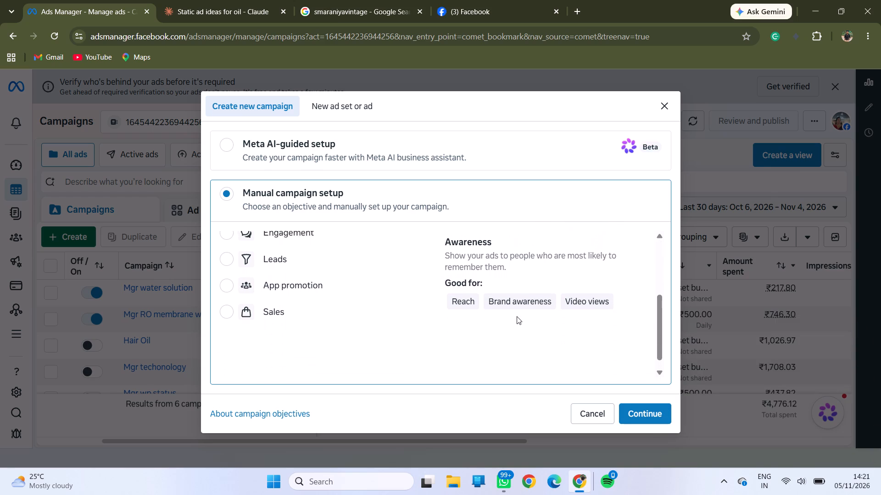
scroll(509, 318, up, 3)
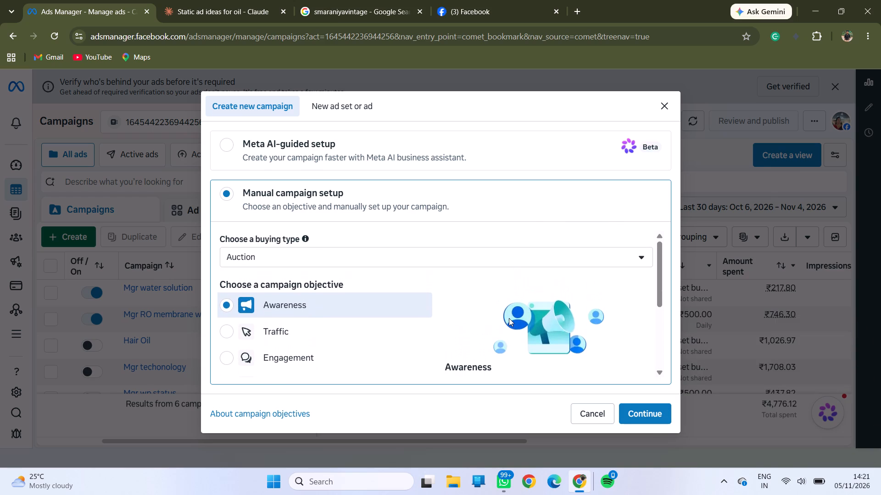
scroll(509, 318, up, 1)
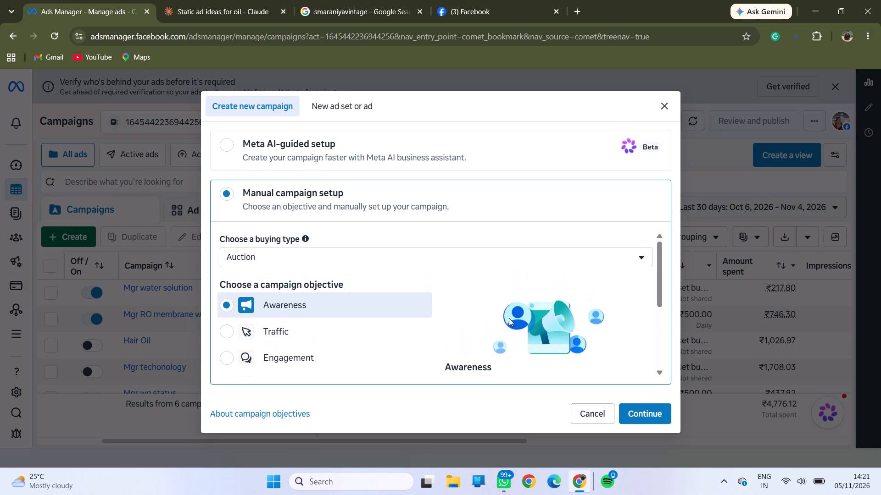
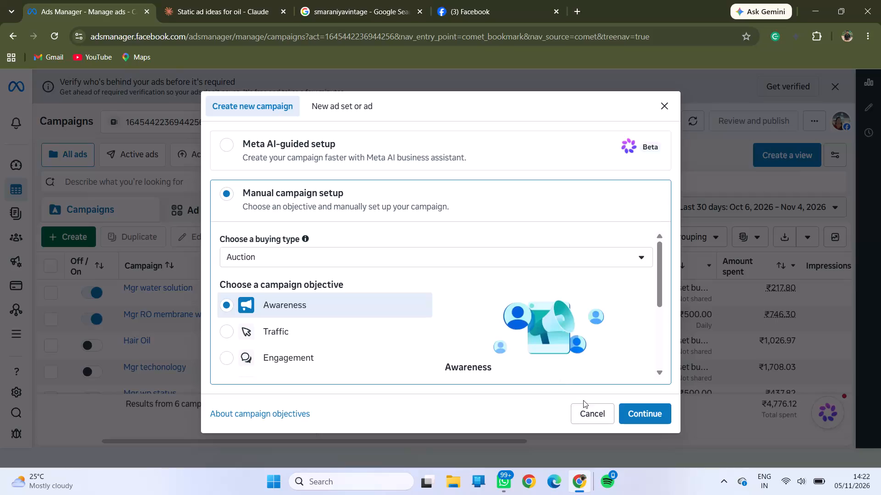
Cancel the new campaign setup and recheck which ad accounts are available, keeping the current one.
click(593, 410)
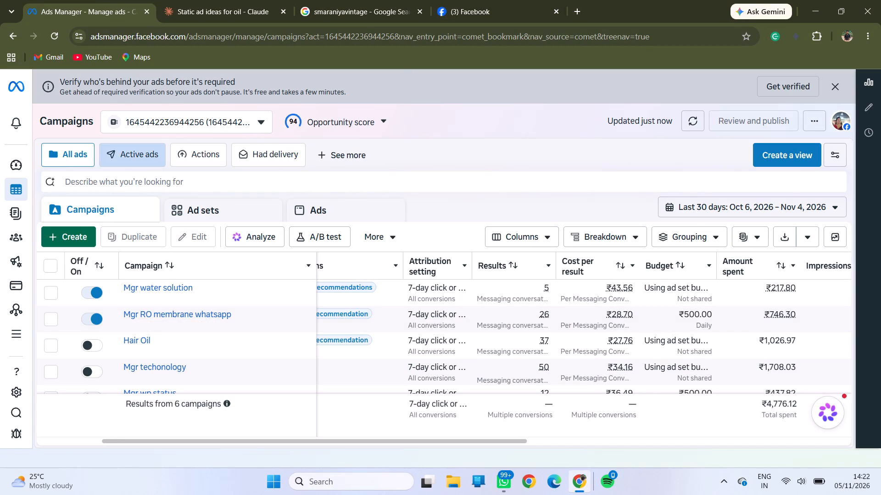
click(265, 119)
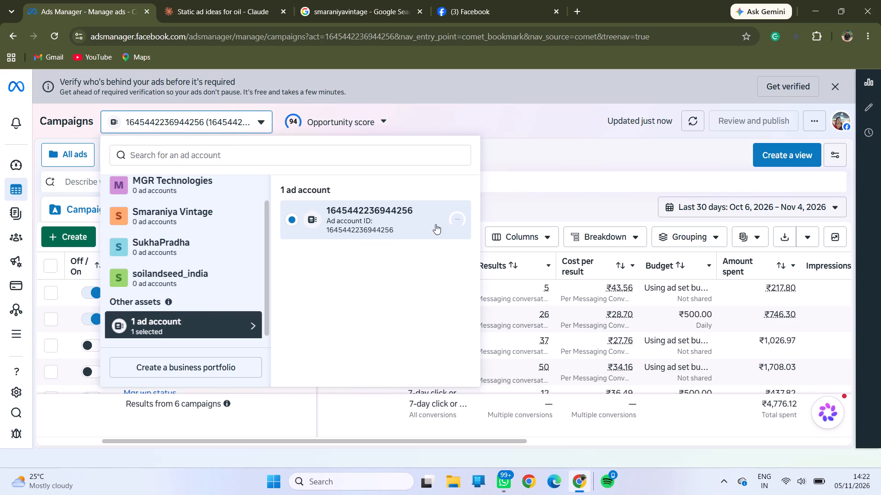
click(535, 184)
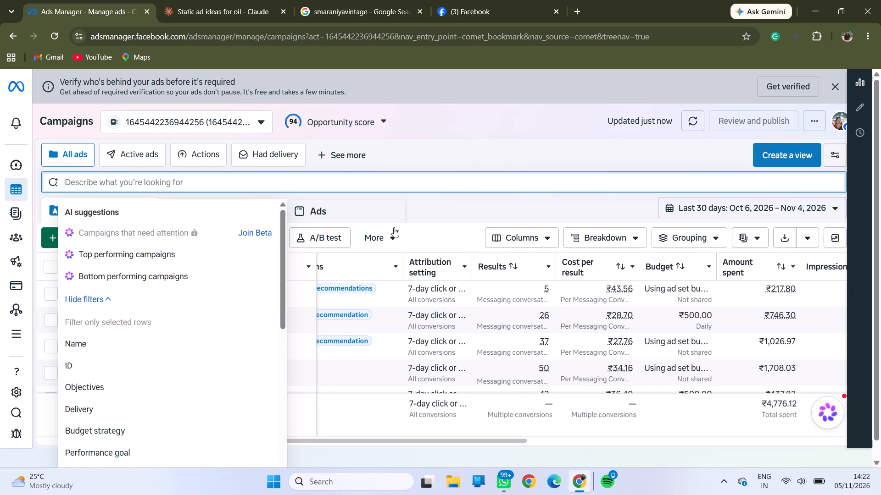
click(474, 160)
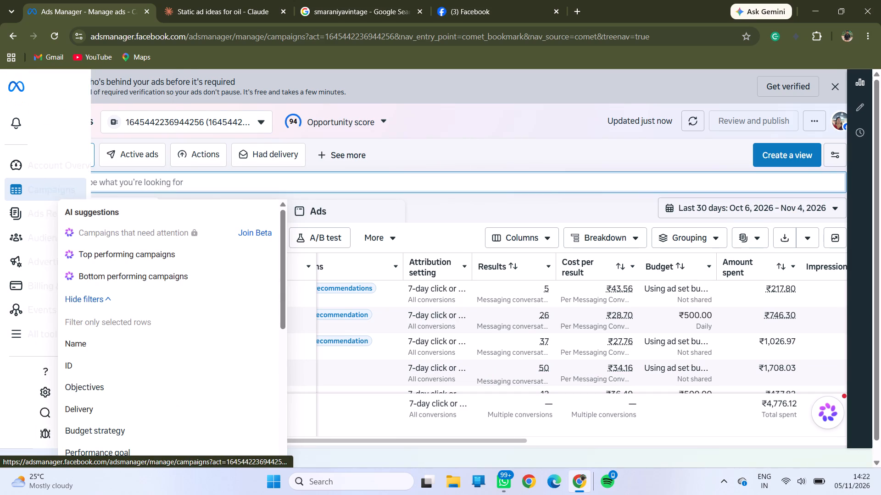
click(457, 127)
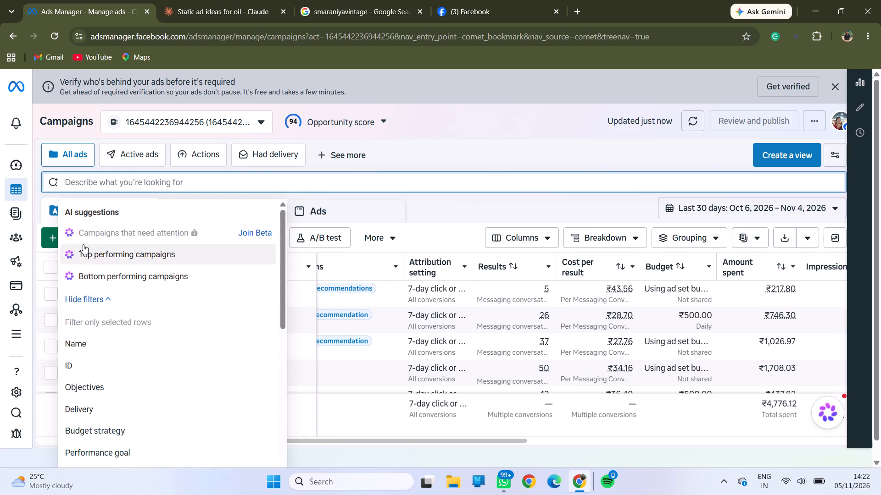
click(427, 149)
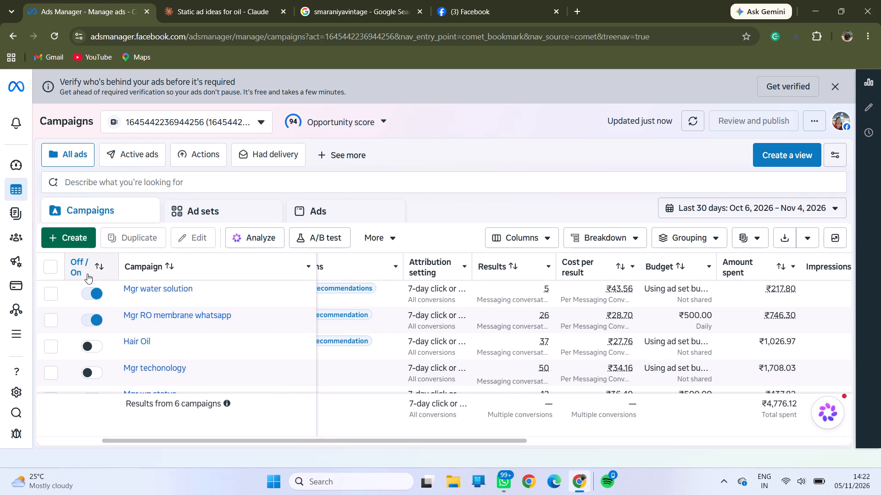
Start creating a new campaign again.
click(83, 241)
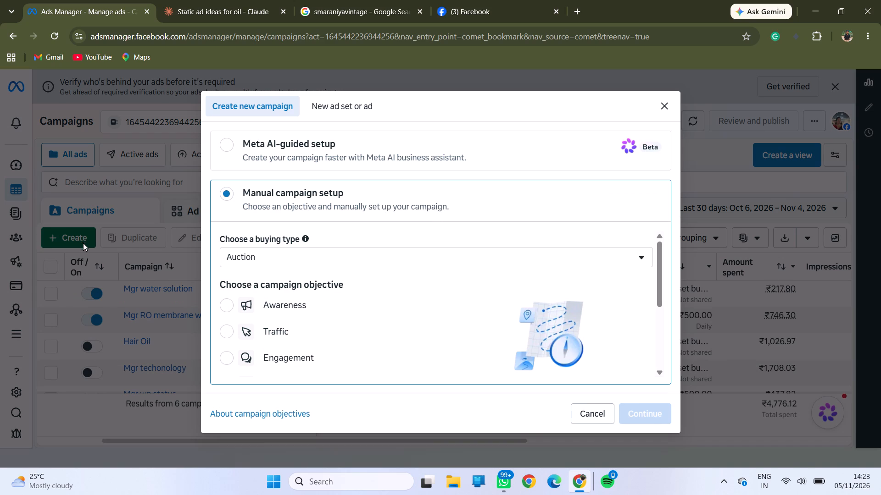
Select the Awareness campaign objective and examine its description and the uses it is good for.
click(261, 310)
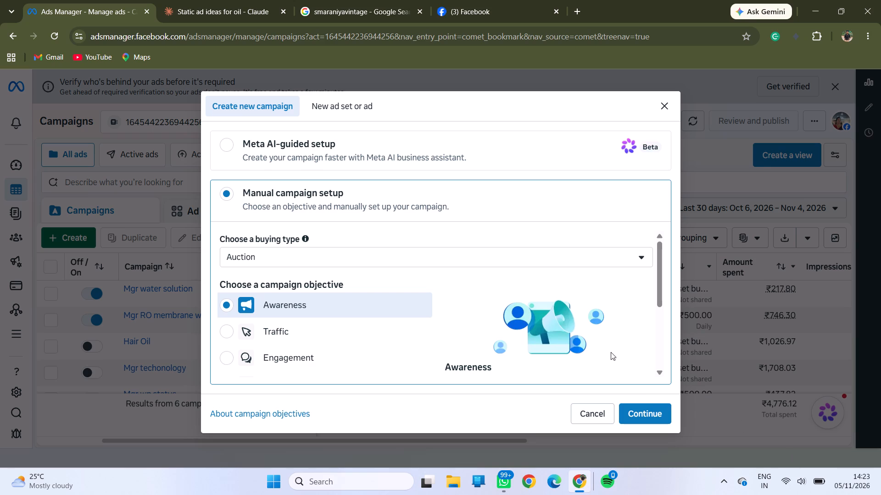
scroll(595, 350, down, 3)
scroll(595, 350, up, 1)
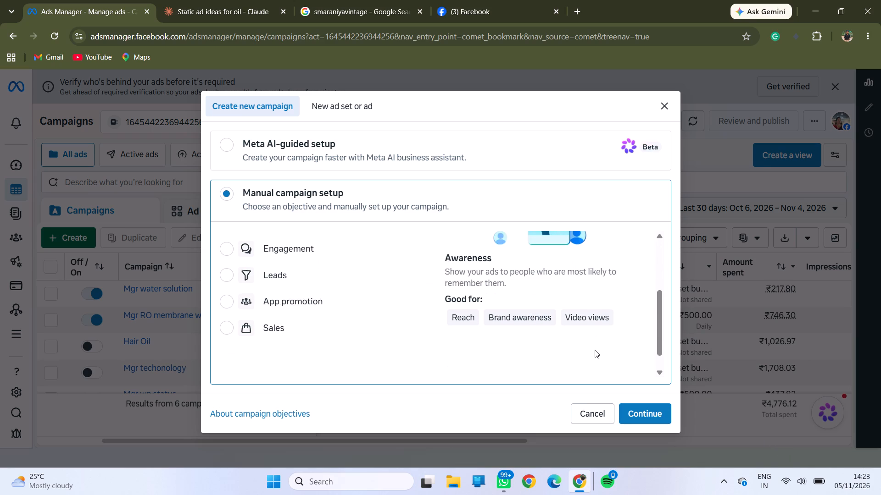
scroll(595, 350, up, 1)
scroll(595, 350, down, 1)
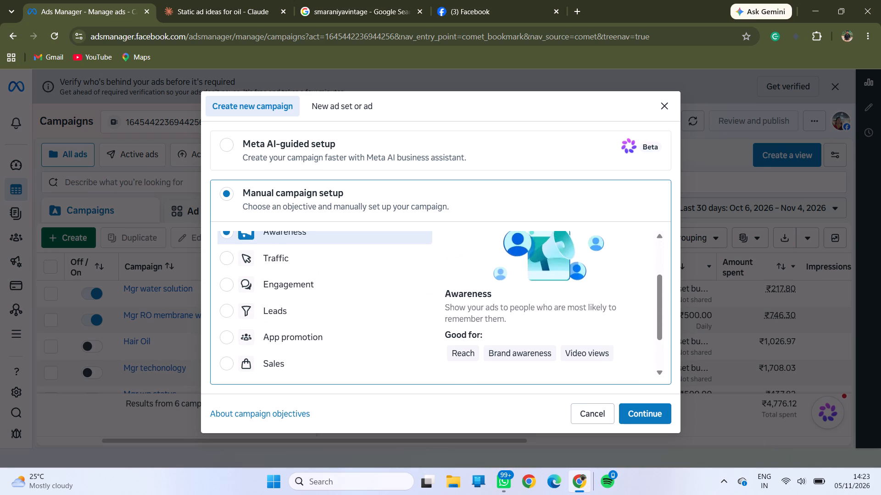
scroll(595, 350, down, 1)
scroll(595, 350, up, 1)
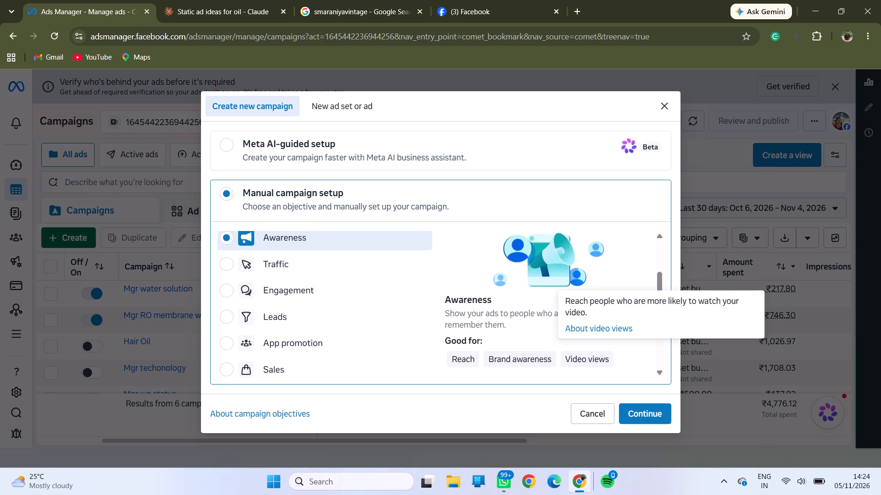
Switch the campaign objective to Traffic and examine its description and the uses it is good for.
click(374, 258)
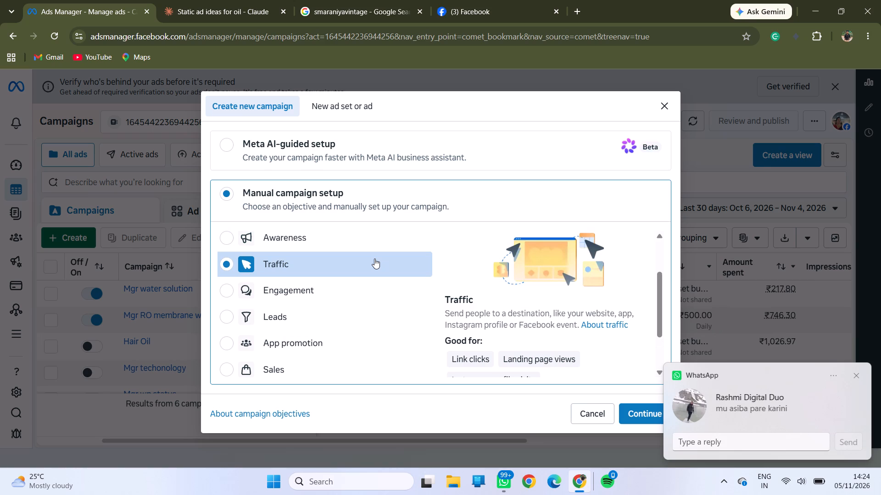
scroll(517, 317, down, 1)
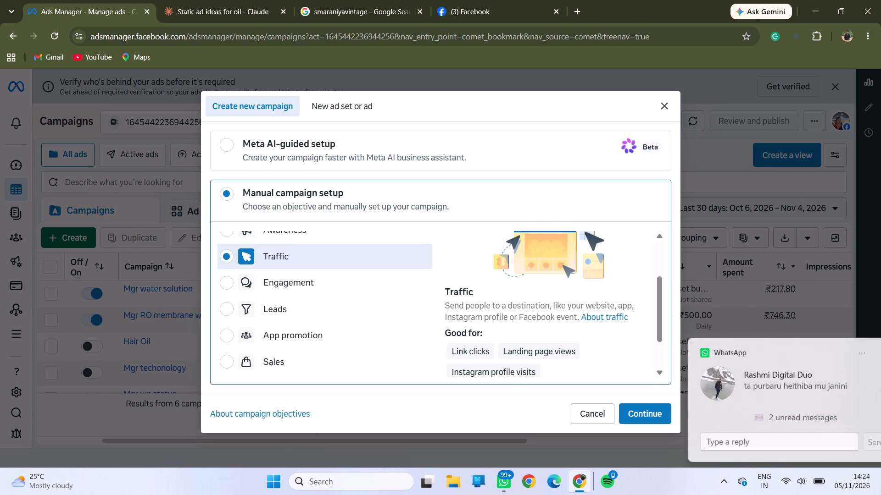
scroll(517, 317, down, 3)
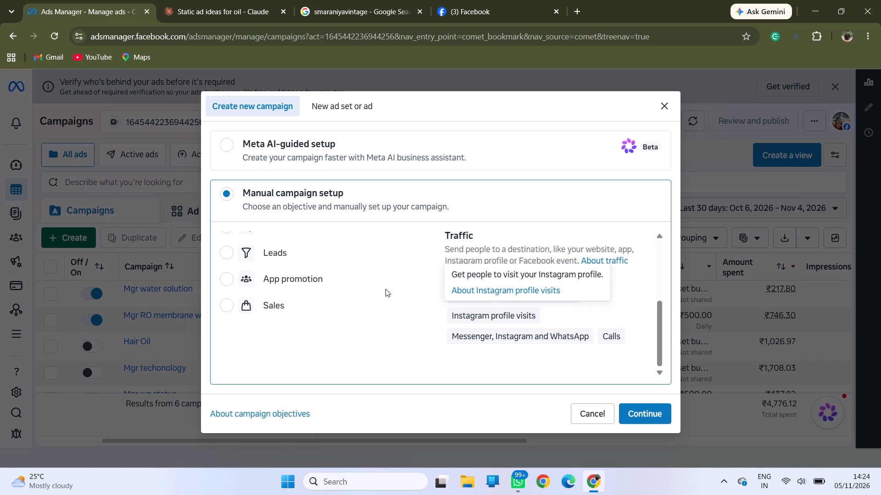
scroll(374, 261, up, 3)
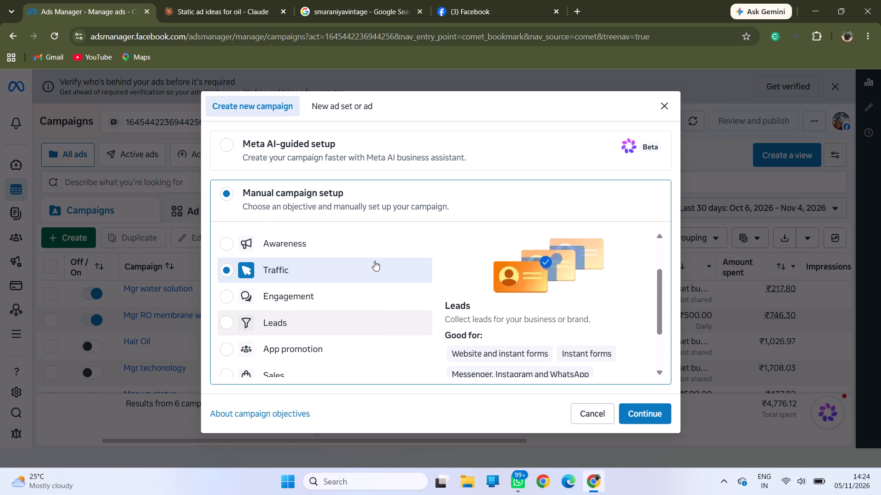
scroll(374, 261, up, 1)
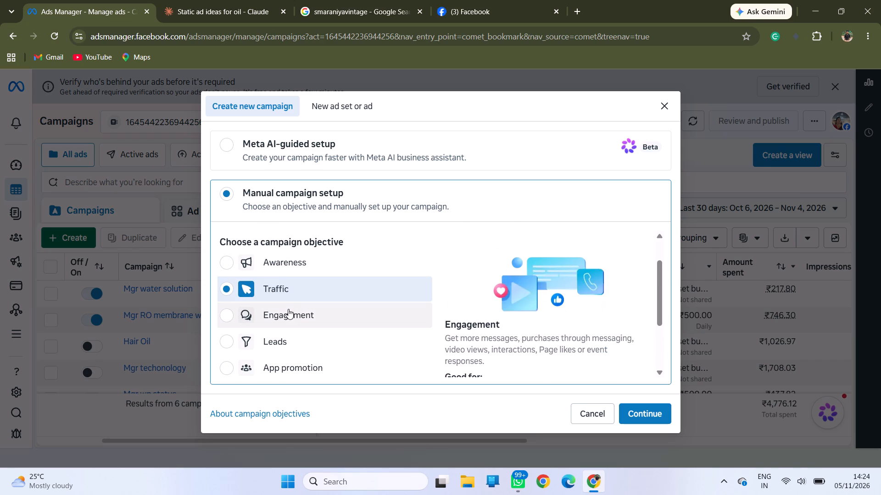
Switch the campaign objective to Engagement and examine its description and the uses it is good for.
click(288, 309)
scroll(367, 319, down, 1)
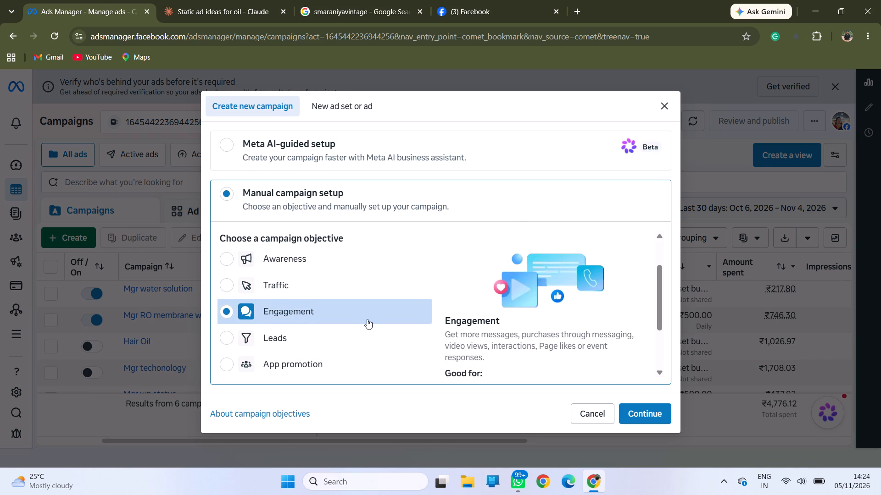
scroll(367, 319, down, 2)
scroll(367, 319, up, 1)
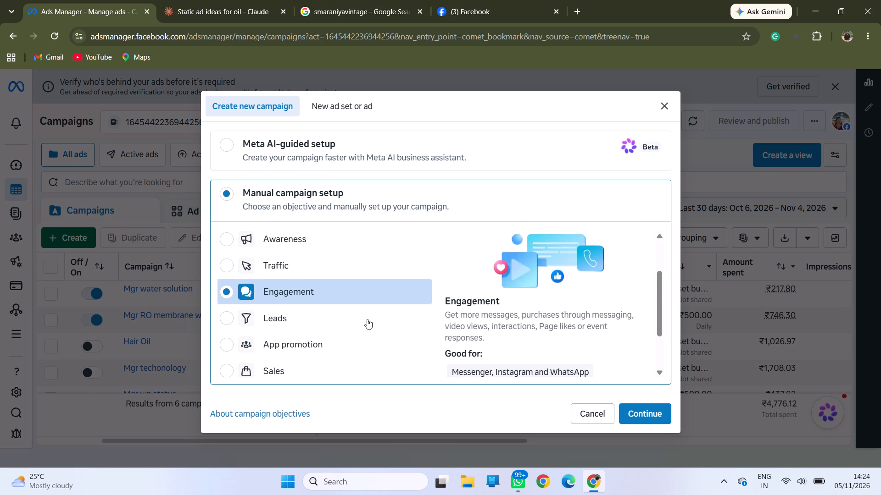
scroll(367, 319, up, 1)
scroll(367, 319, down, 1)
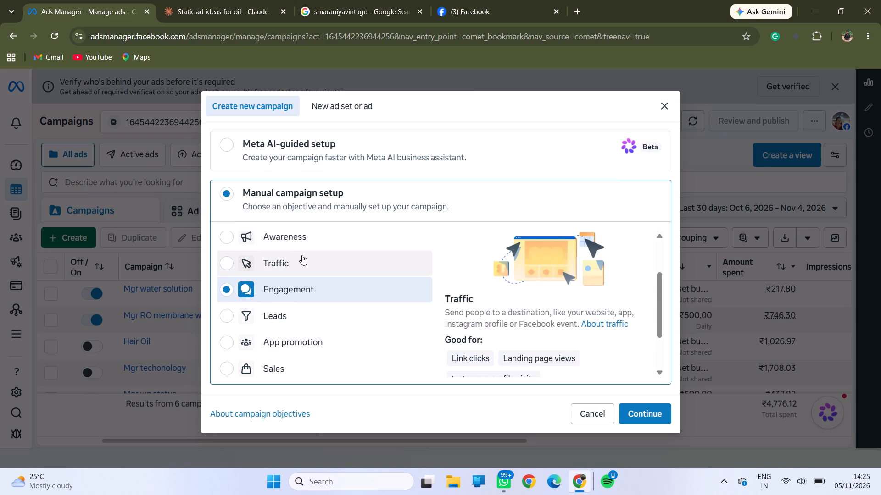
Choose Traffic as the campaign objective and read its description and the goals it is good for.
click(347, 265)
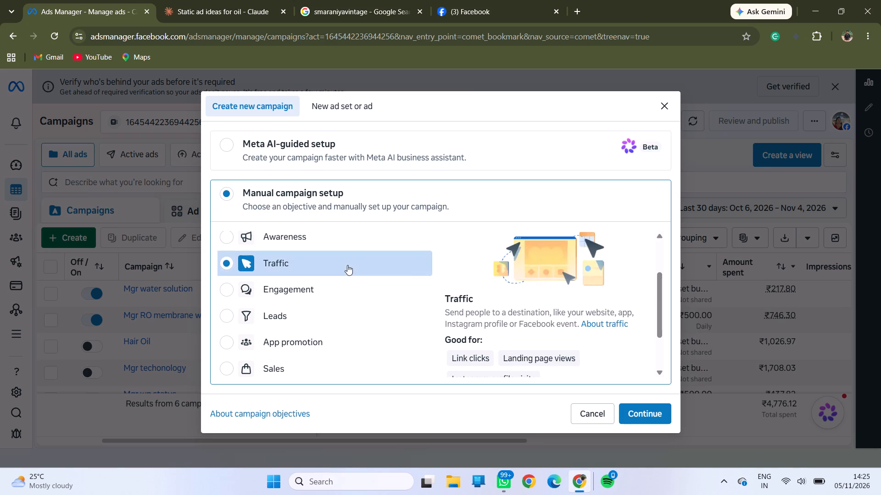
scroll(490, 329, down, 2)
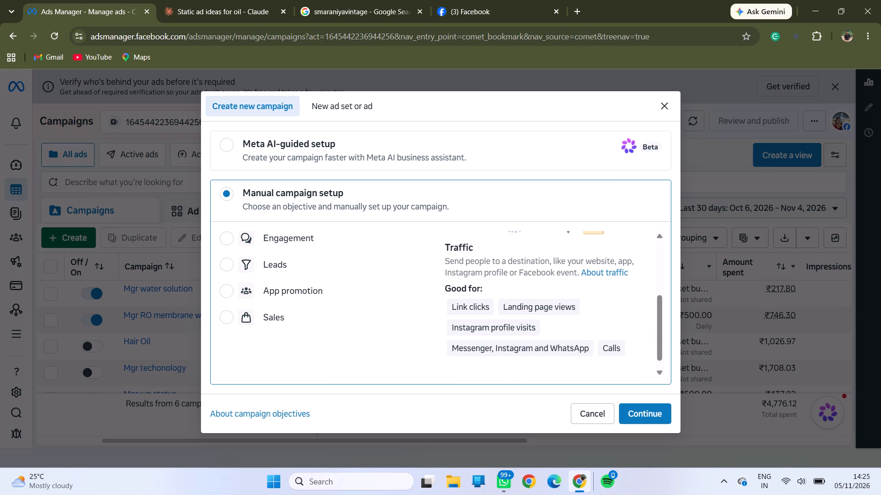
scroll(490, 329, down, 3)
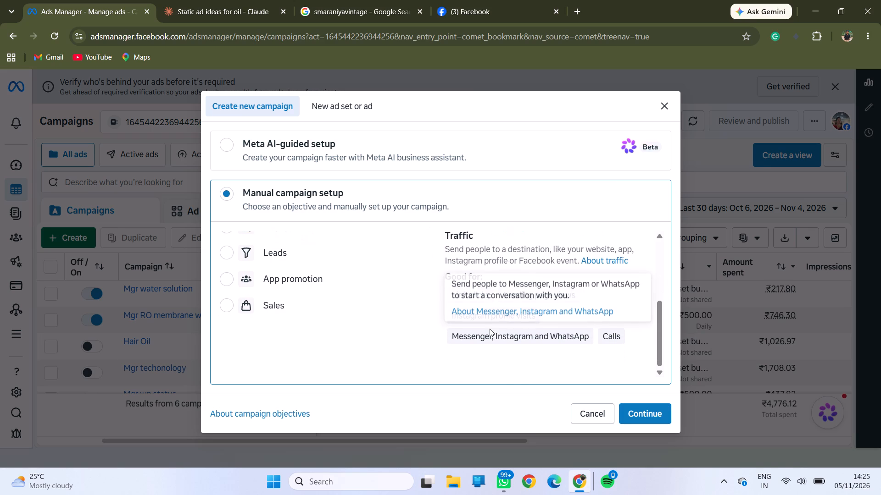
scroll(490, 329, up, 1)
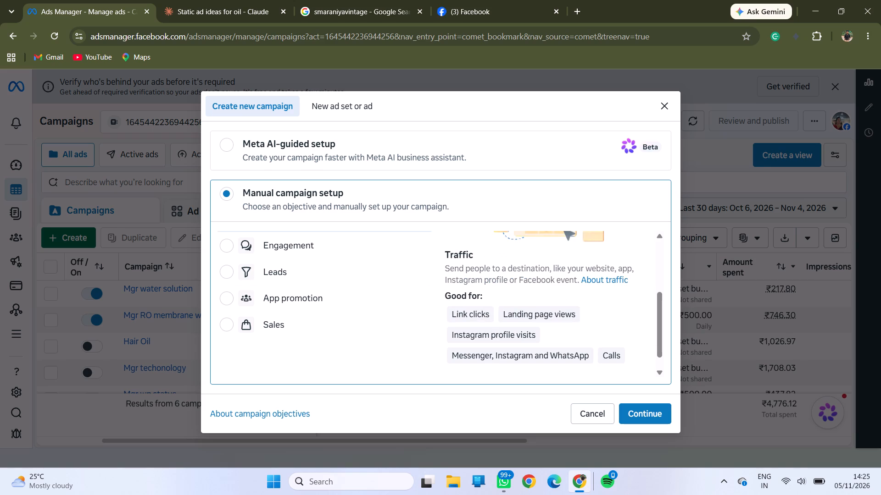
scroll(471, 279, up, 2)
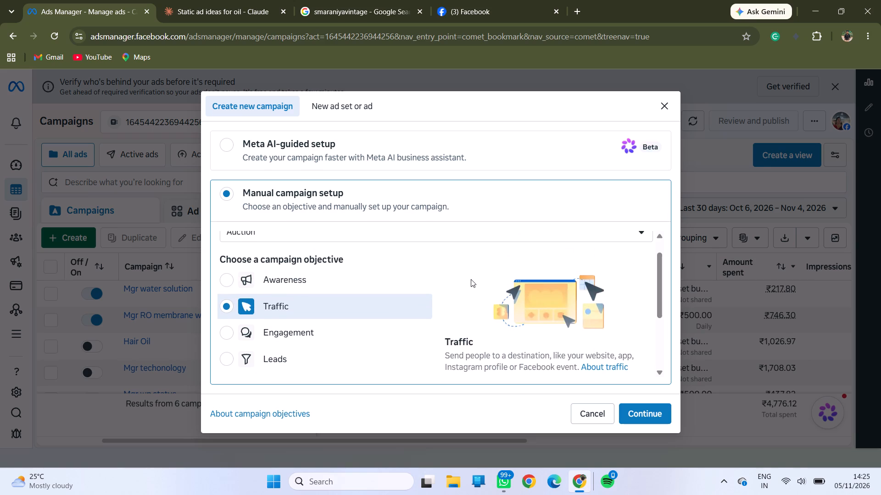
scroll(471, 279, down, 1)
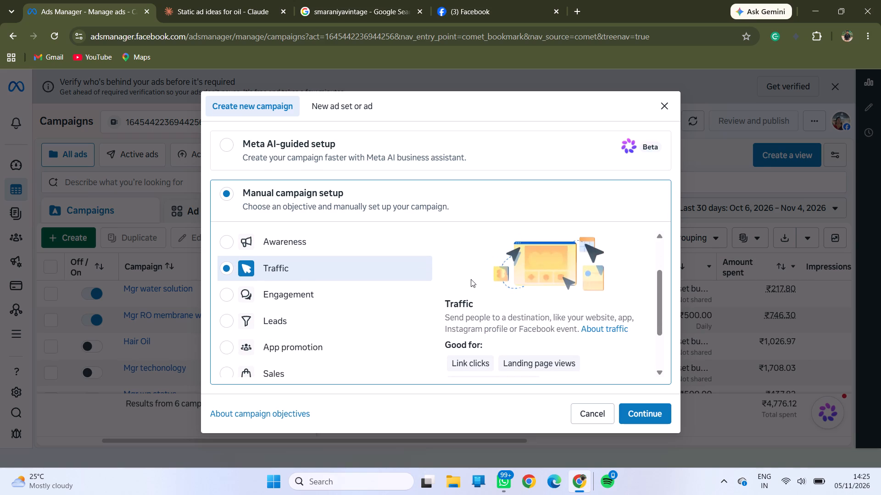
scroll(471, 279, down, 1)
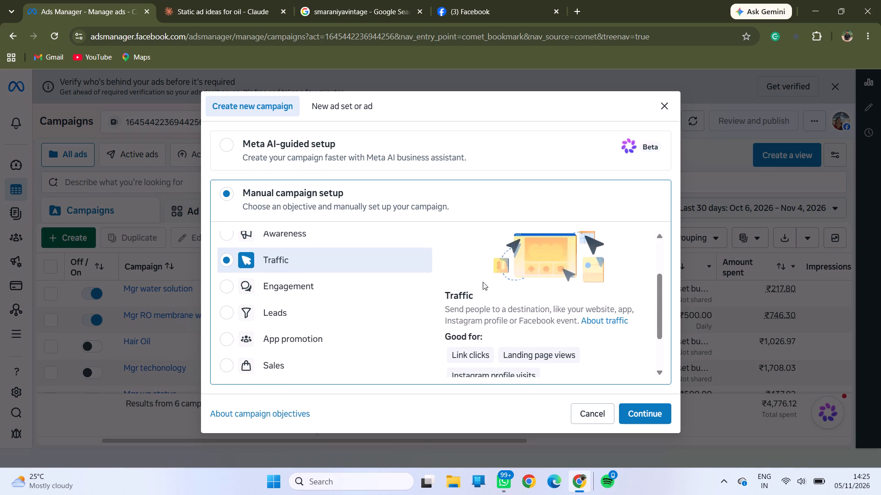
scroll(552, 307, up, 1)
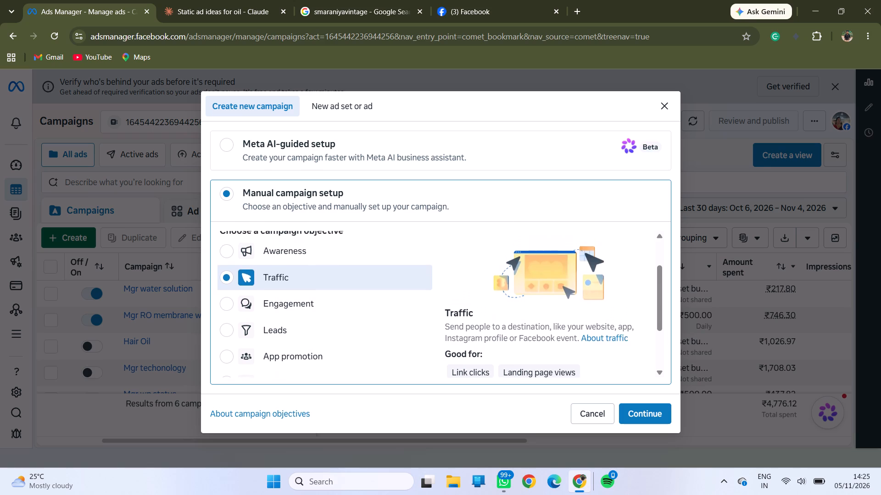
scroll(552, 307, up, 3)
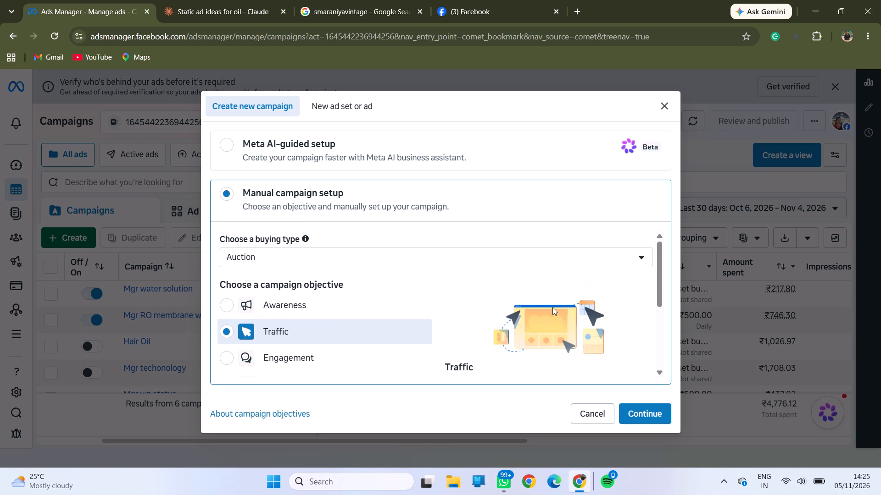
scroll(552, 307, down, 3)
scroll(552, 307, up, 1)
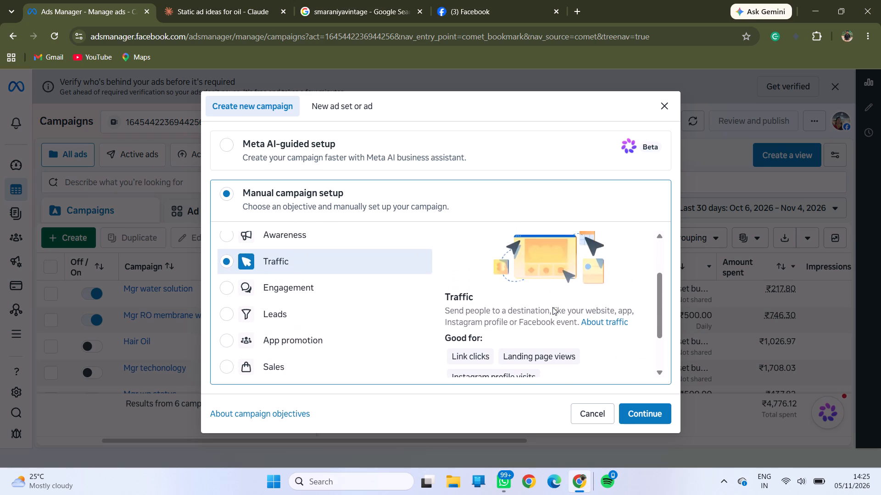
scroll(552, 307, down, 3)
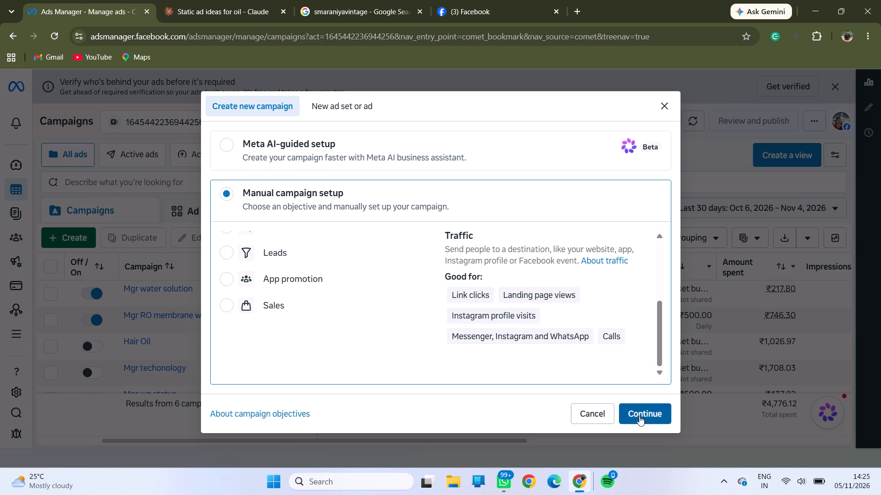
scroll(512, 313, up, 2)
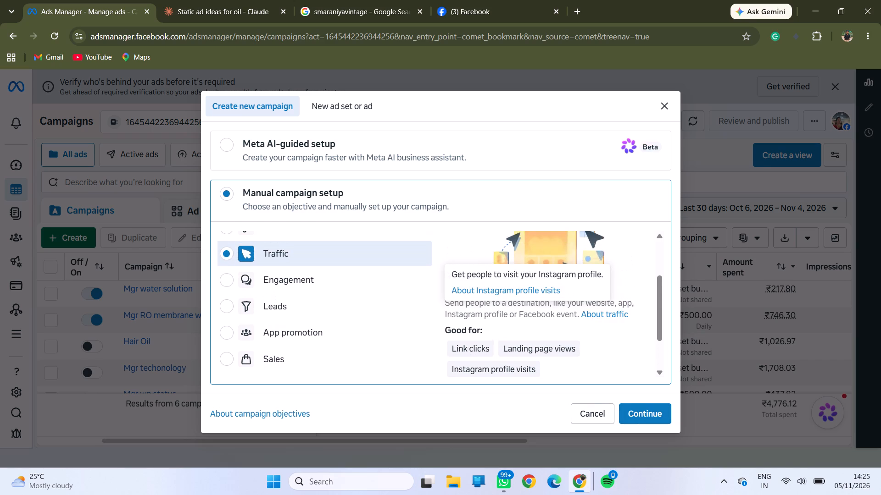
scroll(512, 313, up, 1)
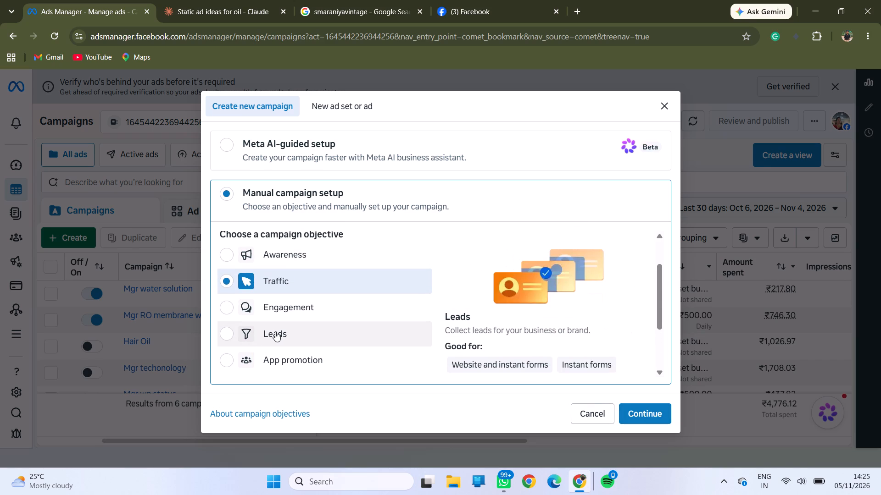
Select the Leads campaign objective and read its description and the goals it is good for.
click(287, 331)
scroll(508, 328, down, 2)
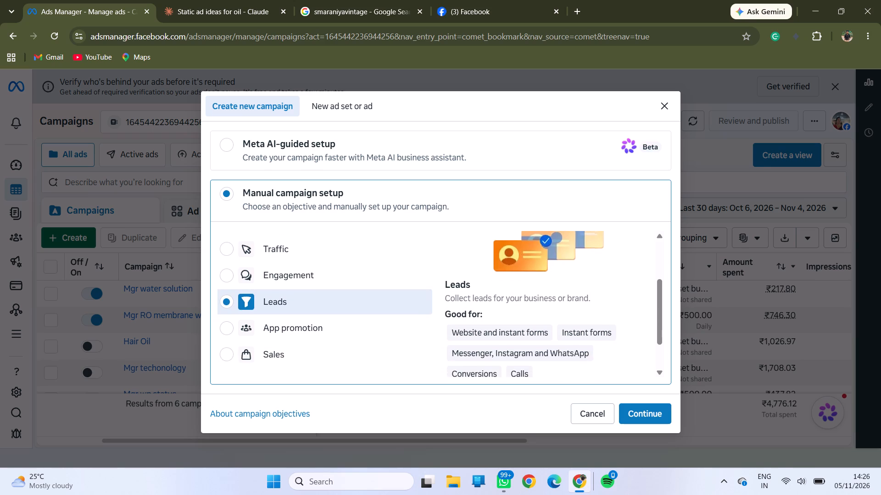
scroll(508, 328, down, 2)
scroll(508, 328, up, 2)
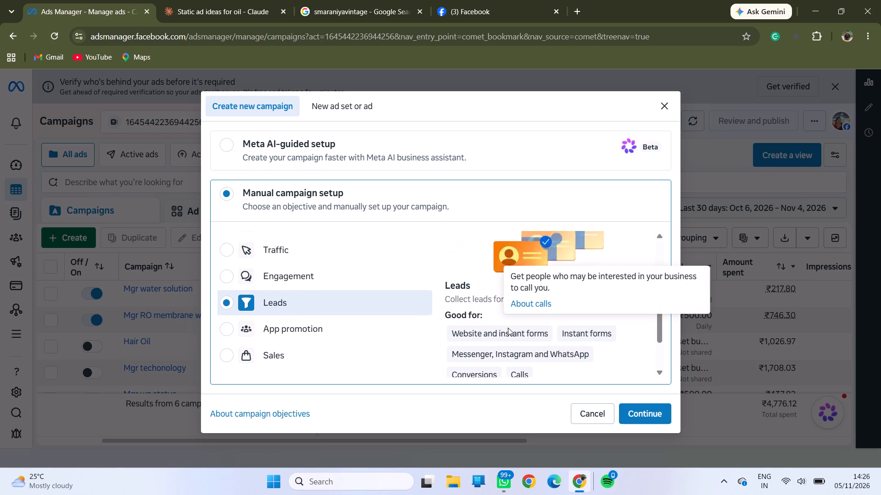
scroll(508, 328, up, 1)
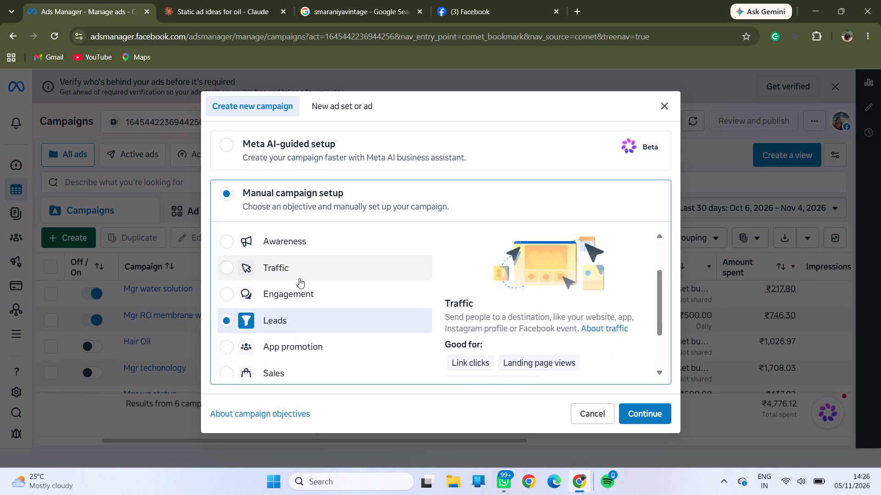
Choose Traffic as the campaign objective again, review the goals it is good for, and proceed with it.
click(299, 278)
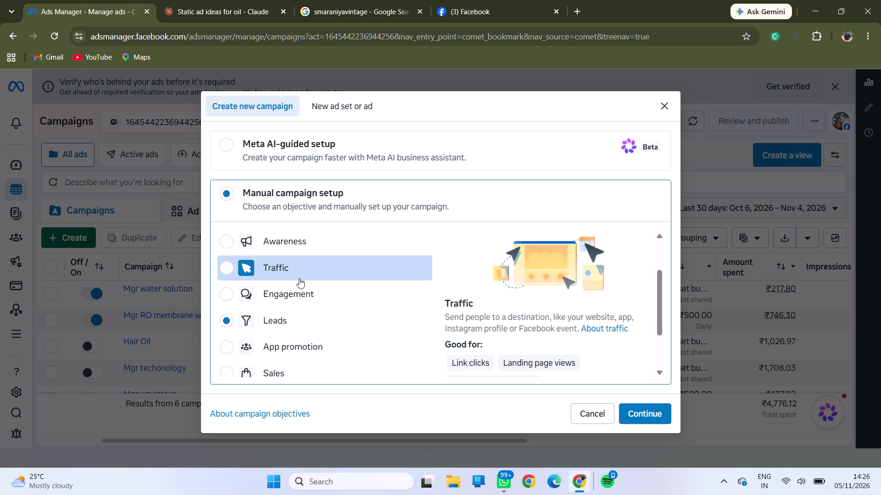
scroll(490, 338, down, 1)
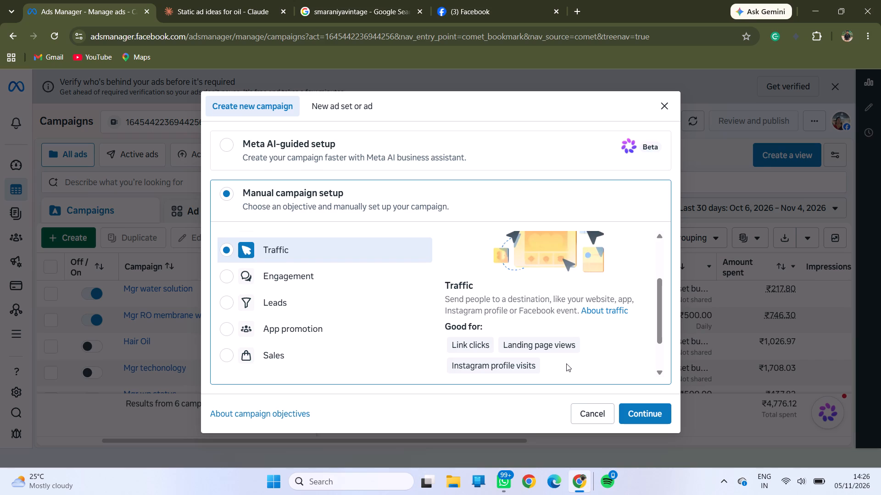
scroll(566, 363, down, 1)
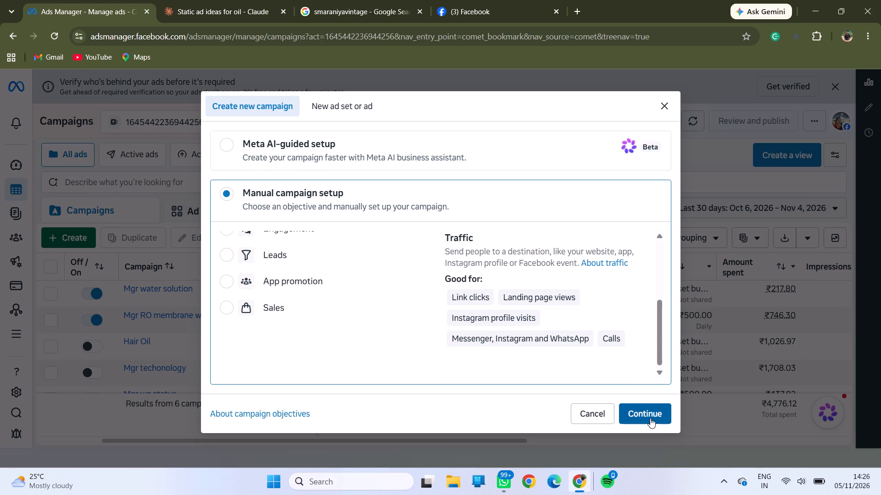
scroll(570, 317, up, 2)
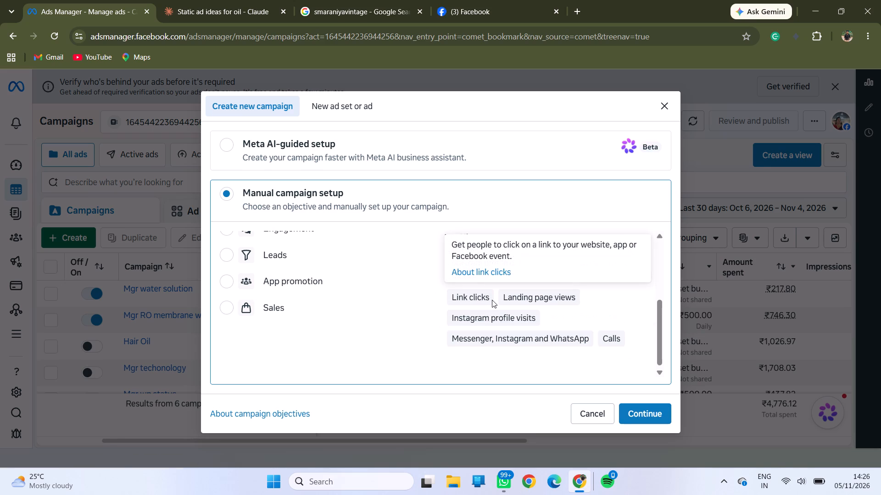
scroll(492, 300, up, 3)
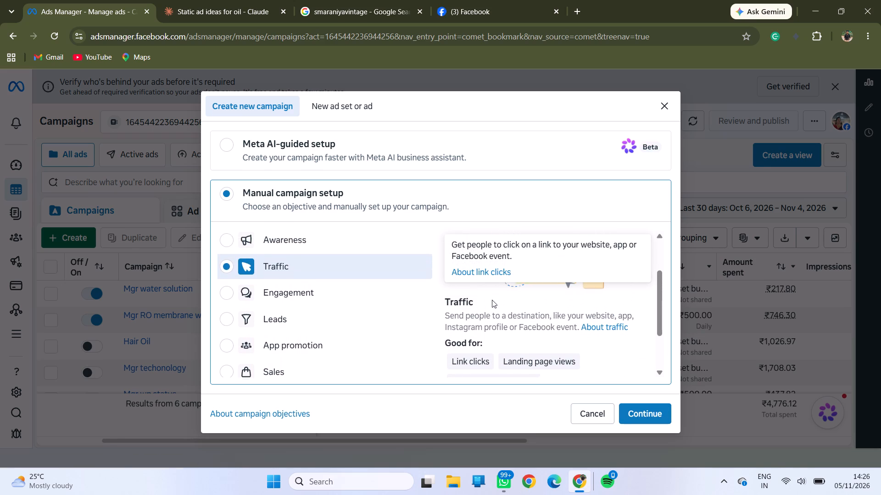
scroll(492, 300, down, 1)
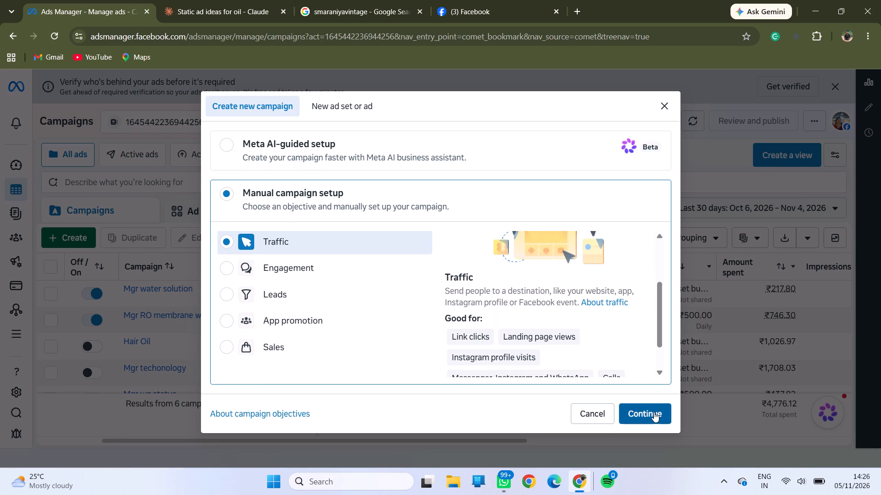
click(654, 412)
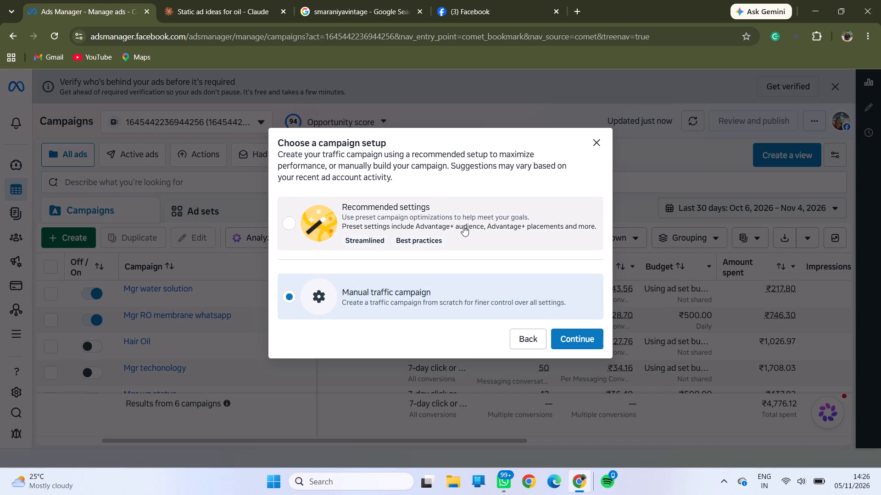
Create the draft campaign using the Manual traffic campaign setup instead of the recommended settings.
click(581, 338)
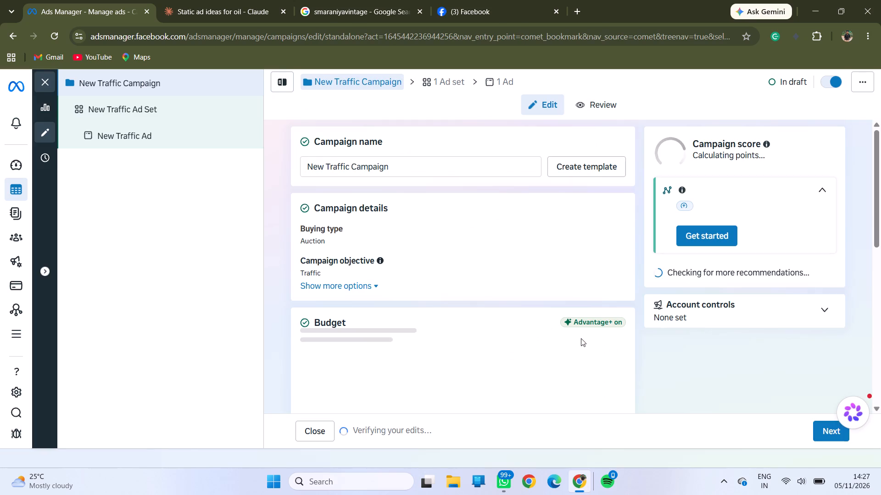
Replace the default campaign name with "Soil and seed mustard oil".
click(395, 171)
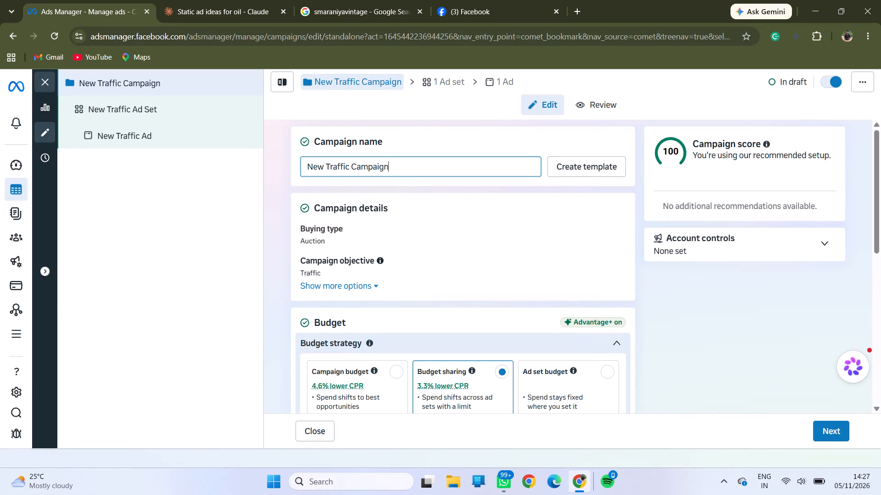
key(BackSpace)
key(BackSpace)
key(BackSpace)
key(BackSpace)
key(BackSpace)
key(BackSpace)
key(BackSpace)
key(BackSpace)
key(BackSpace)
key(BackSpace)
key(BackSpace)
key(BackSpace)
key(BackSpace)
key(BackSpace)
key(BackSpace)
key(BackSpace)
key(BackSpace)
key(BackSpace)
key(BackSpace)
key(BackSpace)
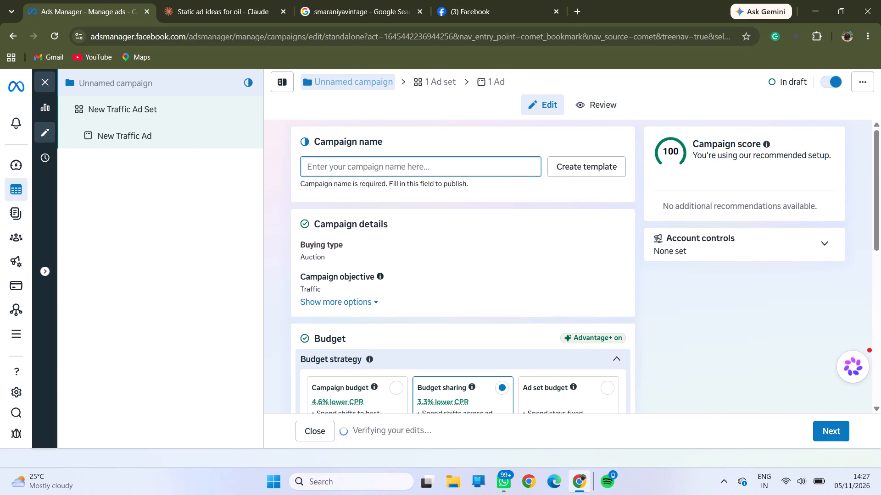
text(Soil)
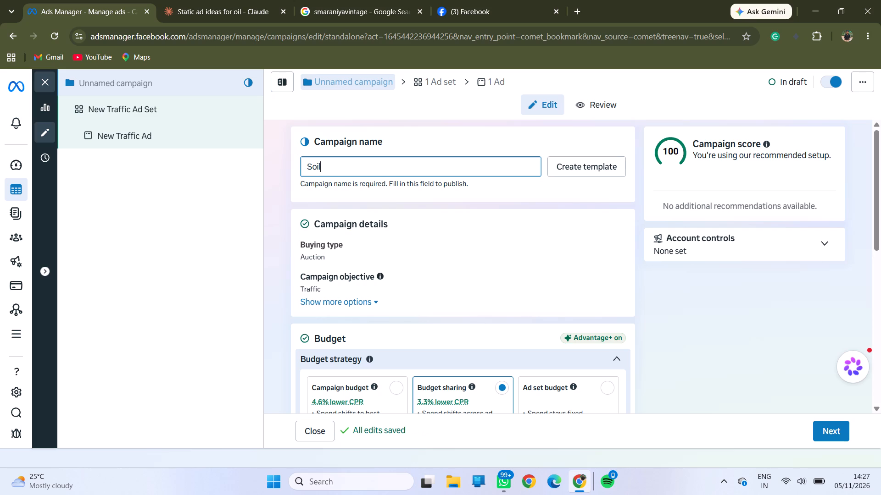
key(space)
text(znd seed)
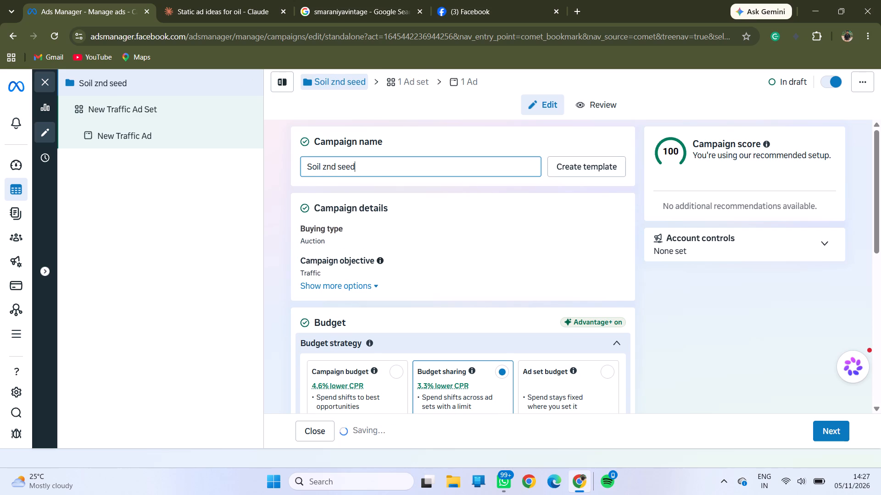
click(325, 165)
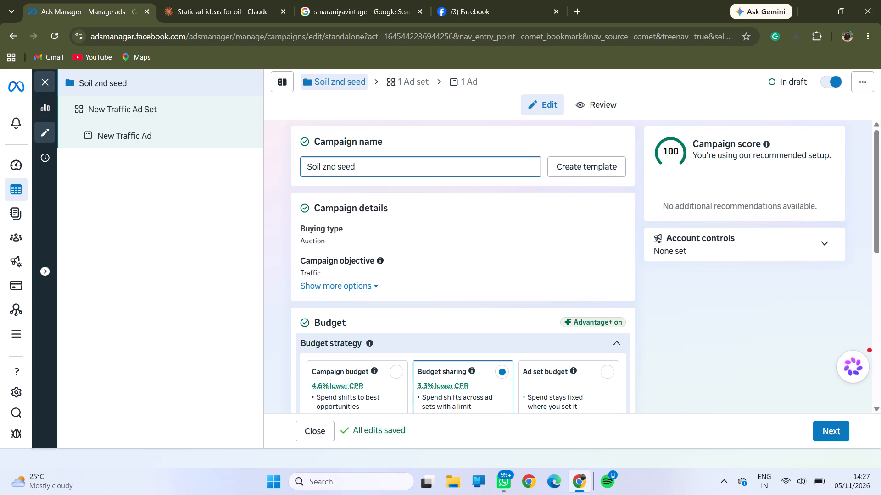
key(BackSpace)
key(a)
click(362, 168)
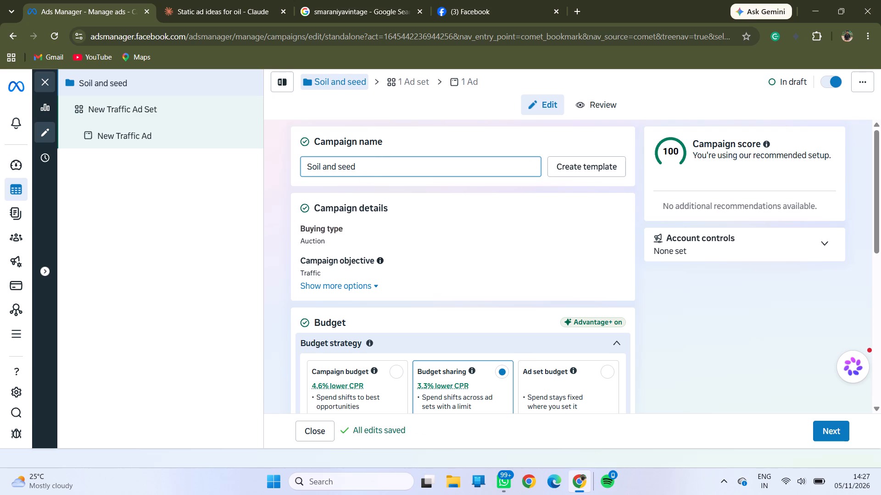
key(space)
text(mus)
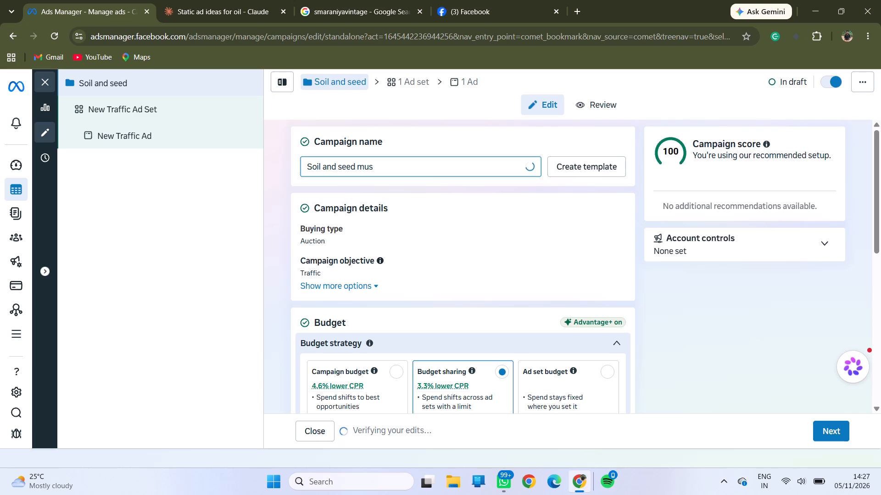
text(ta)
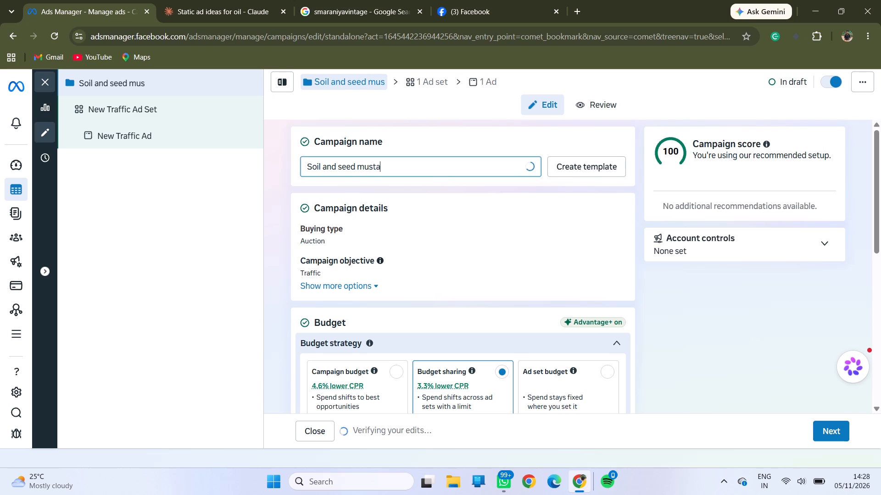
text(rd)
key(space)
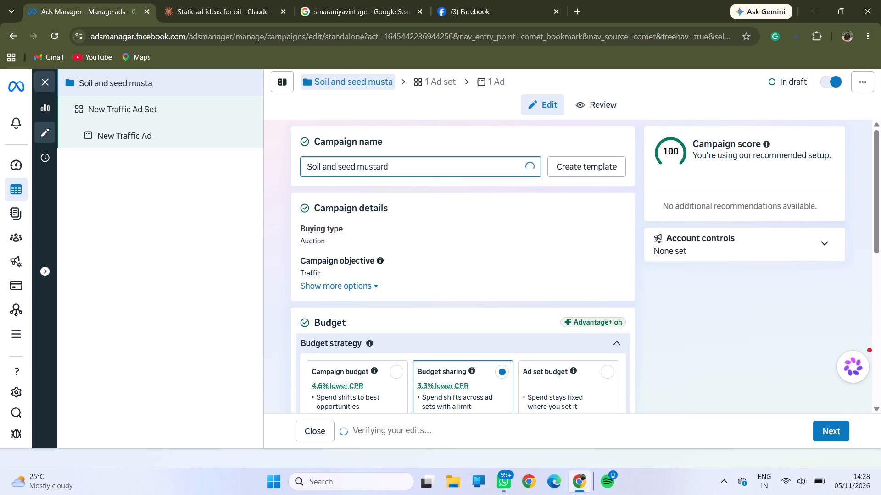
text(oil)
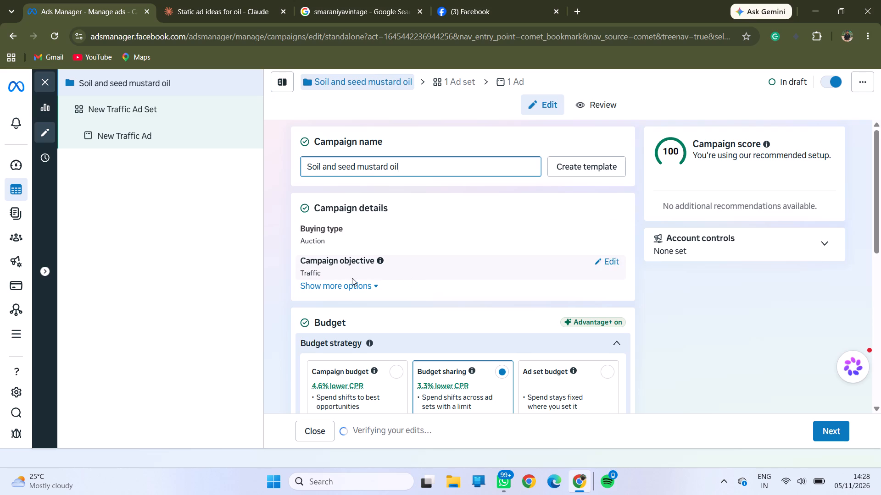
Choose Campaign budget as the campaign's budget strategy.
click(366, 286)
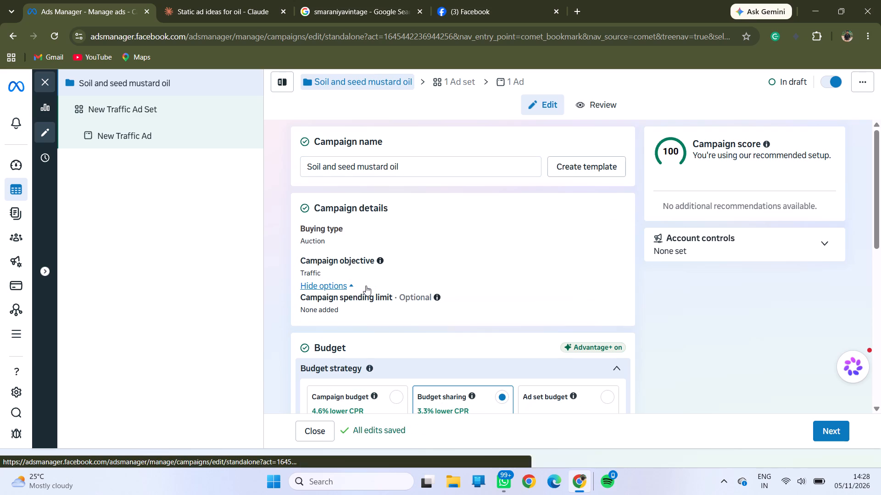
click(345, 288)
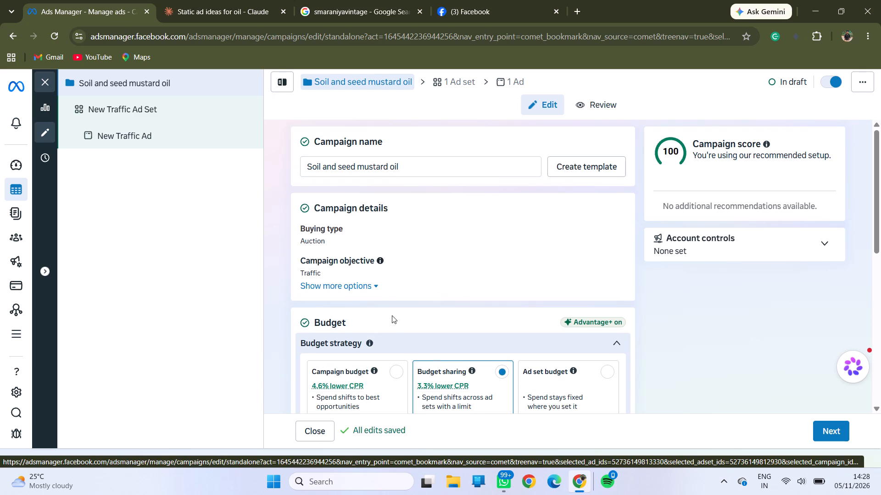
scroll(392, 315, down, 4)
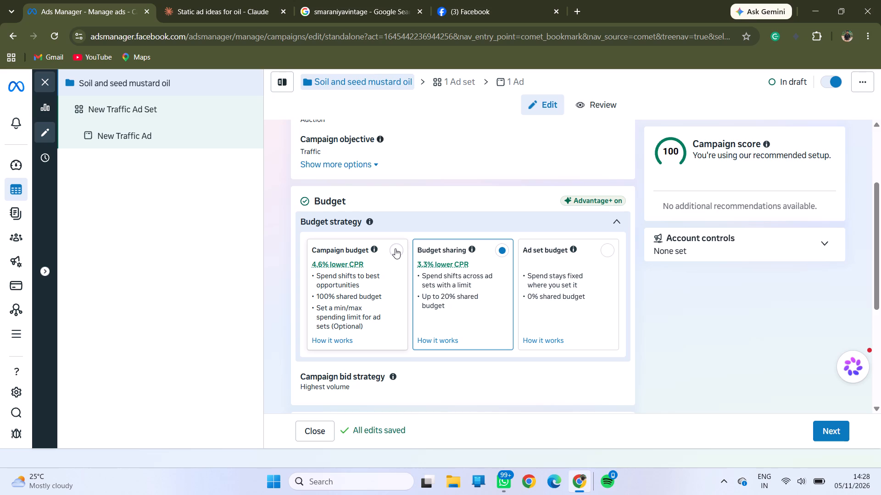
click(395, 248)
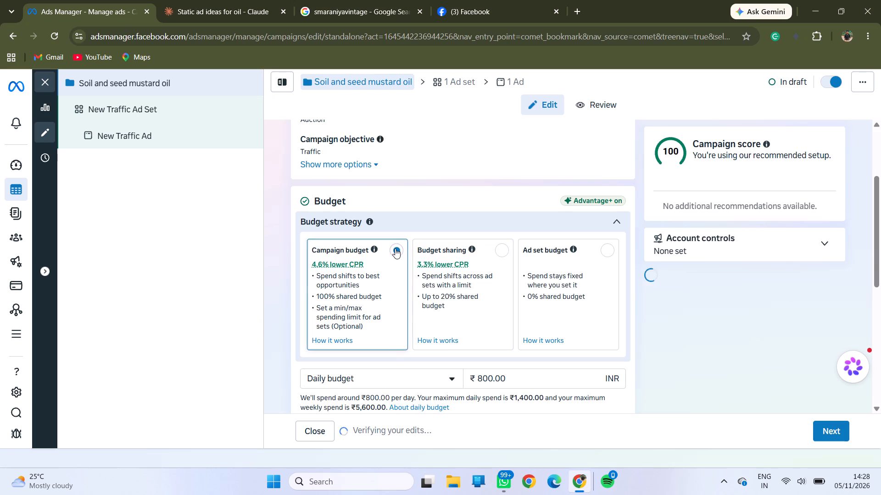
Set the campaign's daily budget to ₹300.
scroll(529, 302, down, 3)
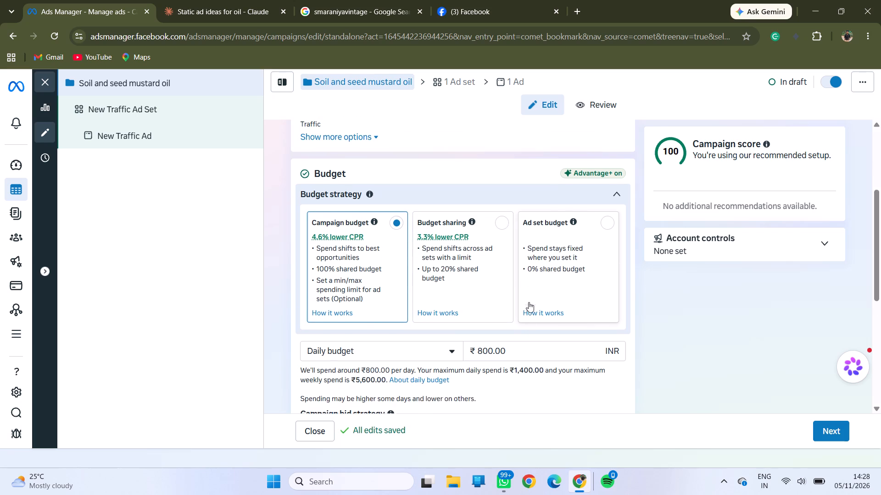
scroll(529, 302, down, 3)
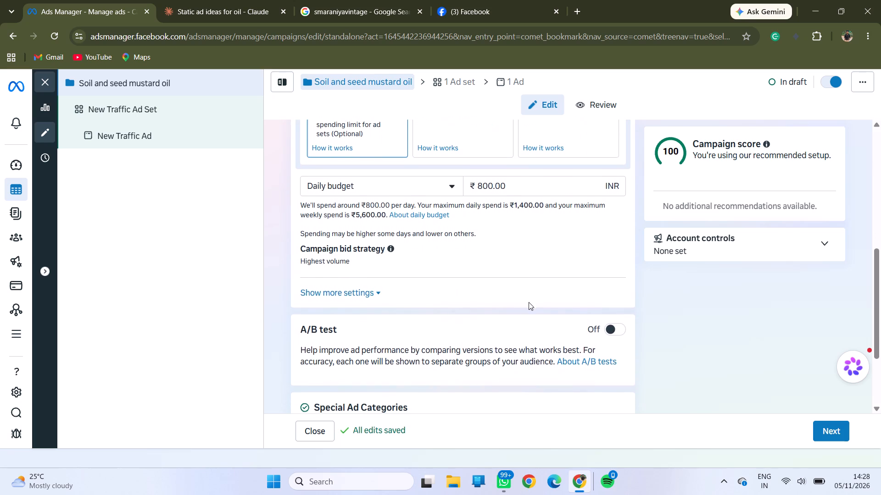
scroll(529, 302, down, 1)
scroll(529, 302, up, 1)
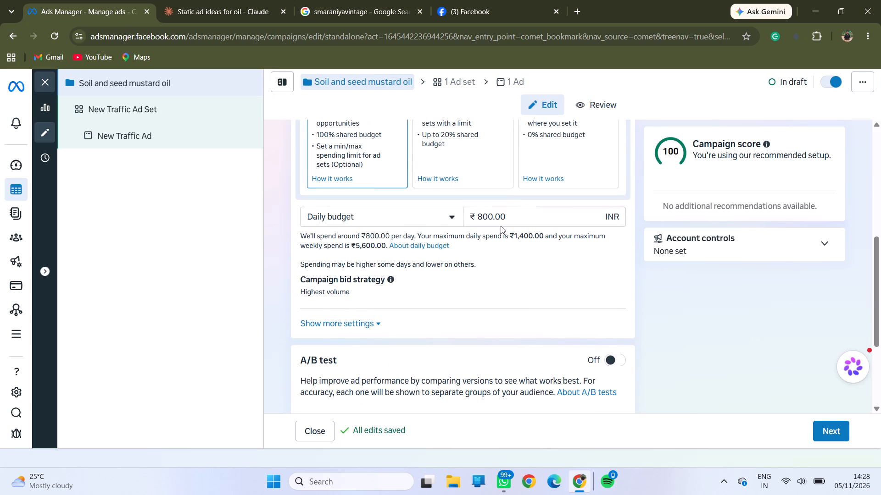
click(484, 216)
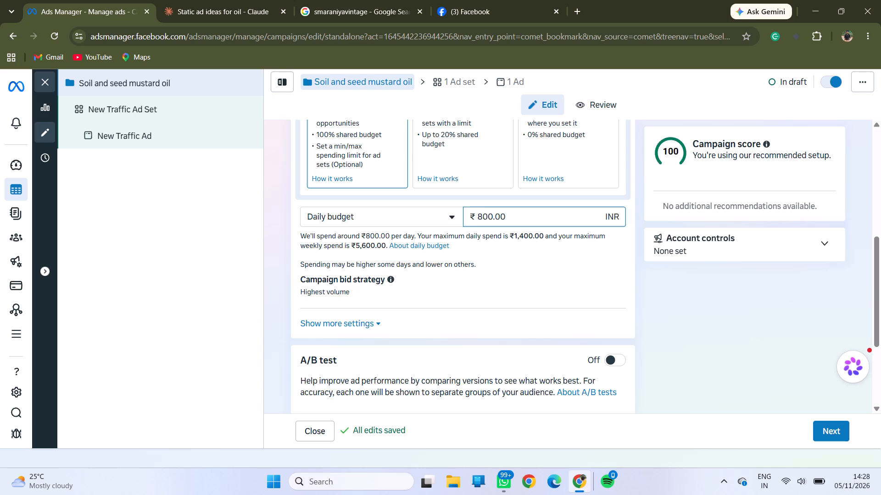
key(BackSpace)
key(3)
Check the additional budget settings, leave the remaining campaign options as they are, and continue to the ad set setup.
click(366, 323)
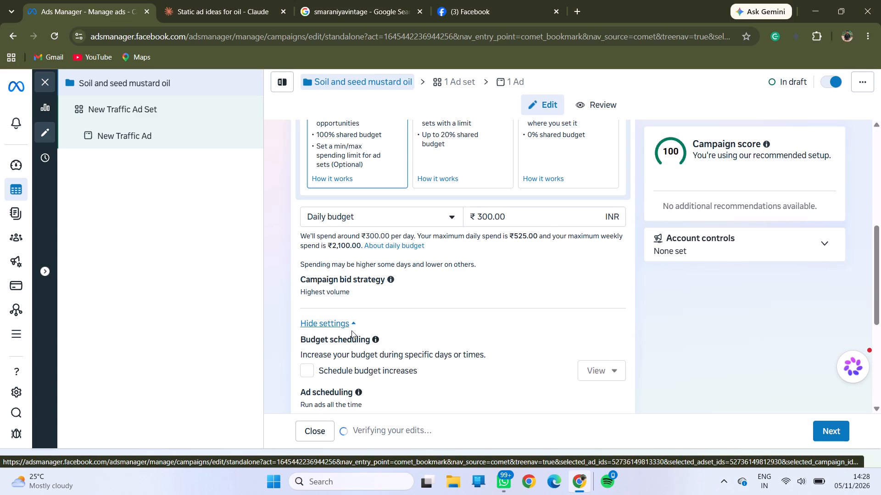
click(340, 325)
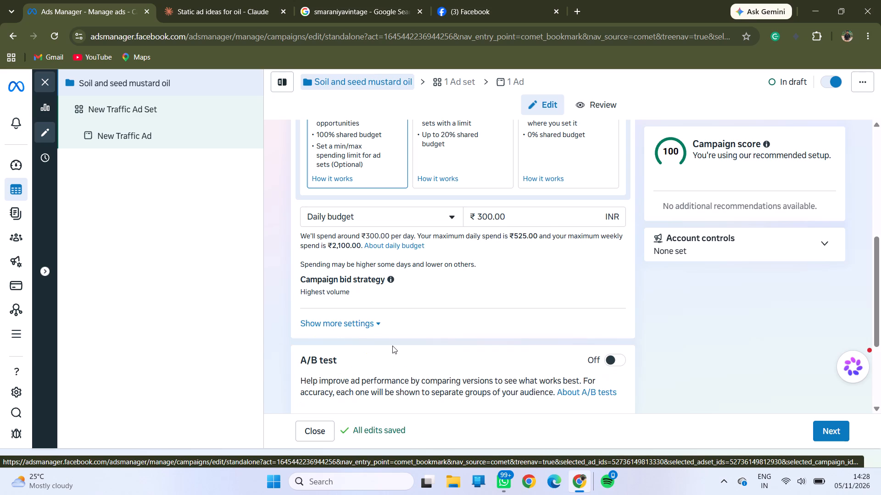
scroll(447, 363, down, 7)
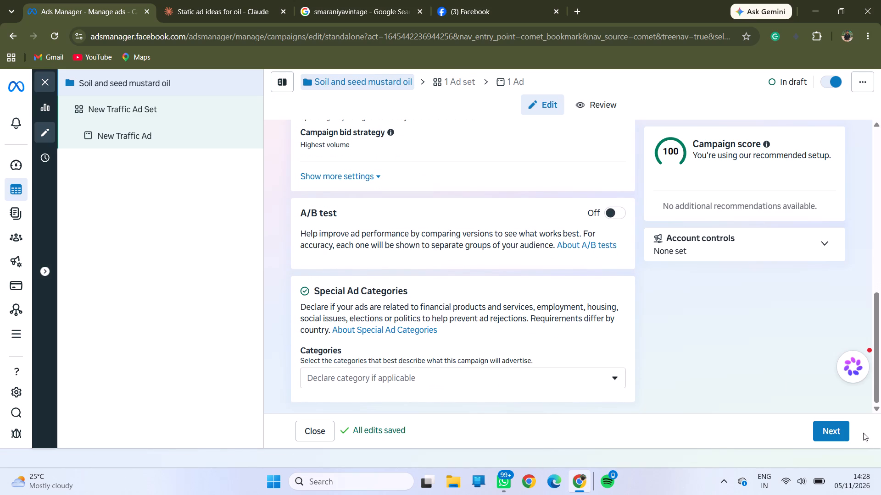
click(843, 429)
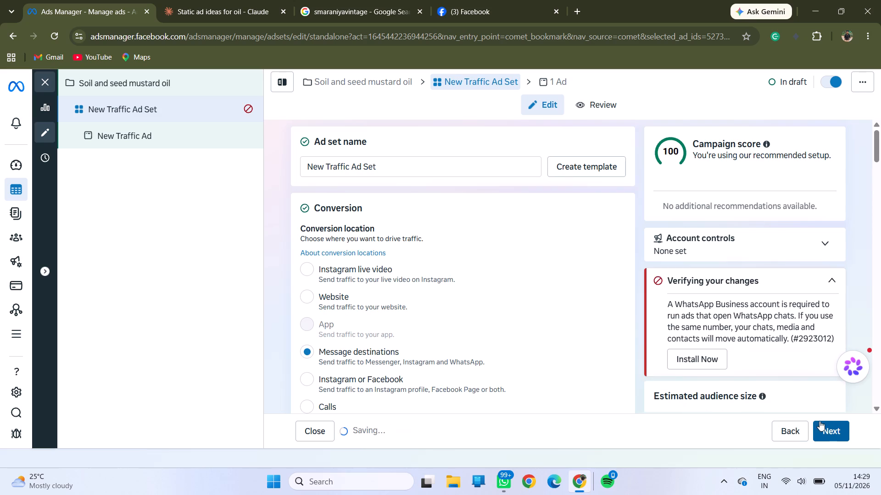
Clear the default ad set name and start entering a new one beginning with "s".
click(394, 172)
click(388, 167)
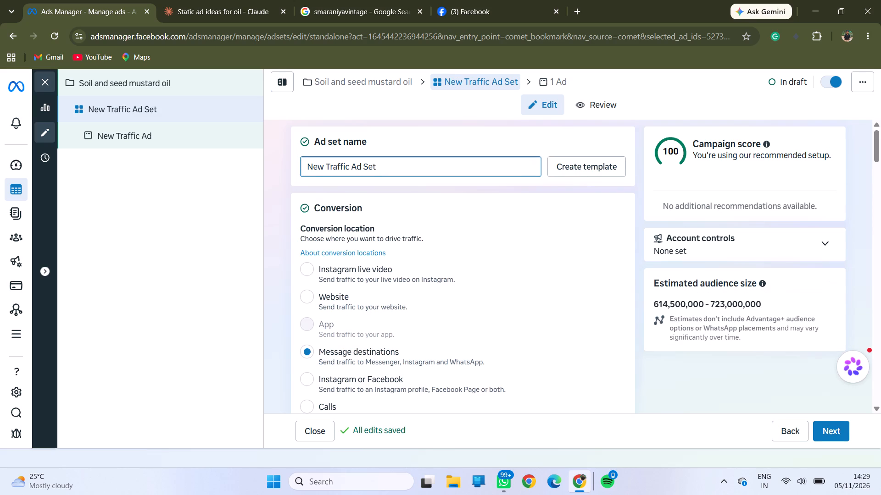
key(BackSpace)
key(BackSpace)
key(BackSpace)
key(BackSpace)
key(BackSpace)
key(BackSpace)
key(BackSpace)
key(BackSpace)
key(BackSpace)
key(BackSpace)
key(BackSpace)
key(BackSpace)
key(BackSpace)
key(BackSpace)
key(BackSpace)
key(BackSpace)
key(BackSpace)
key(BackSpace)
key(BackSpace)
key(BackSpace)
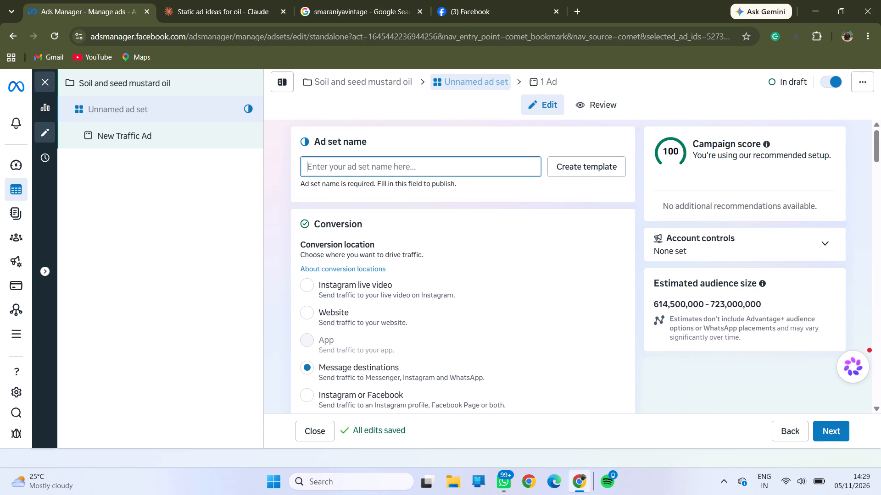
key(s)
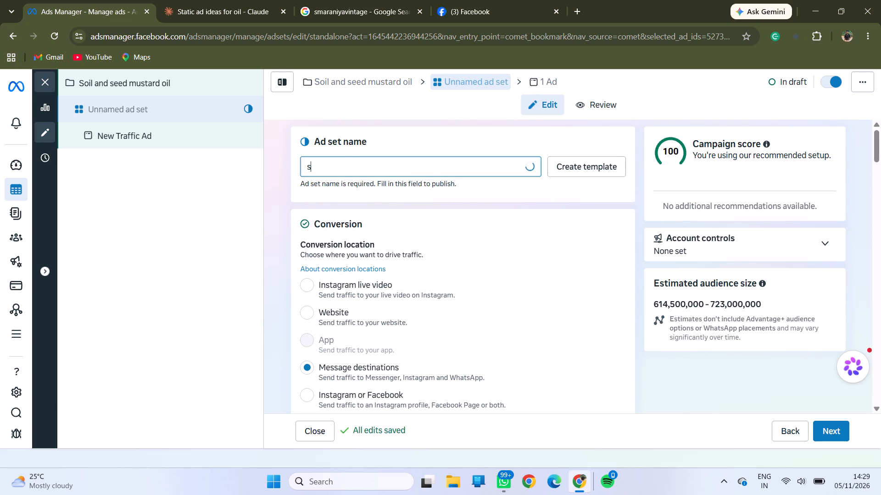
Finish entering the ad set name so it reads "soil and seed adset".
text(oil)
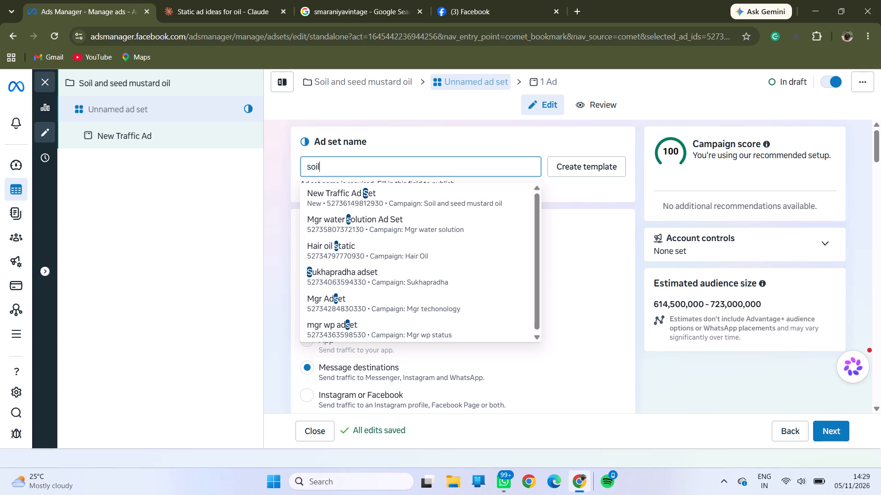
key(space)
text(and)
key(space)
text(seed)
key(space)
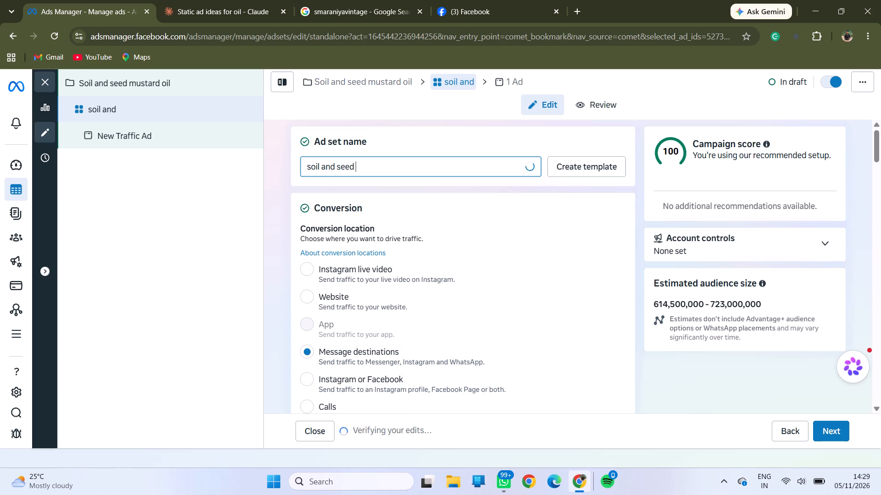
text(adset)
Switch the message destinations to Manual destination and exclude Instagram and Messenger, keeping only WhatsApp.
scroll(401, 358, down, 1)
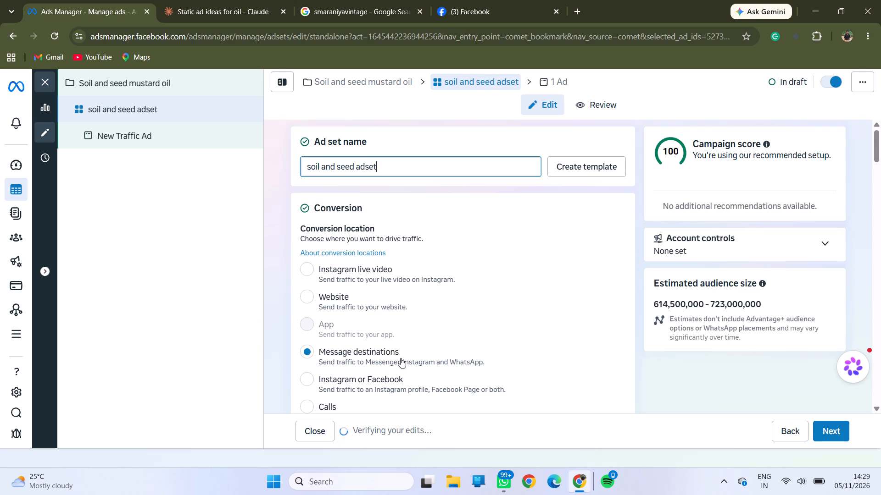
scroll(401, 358, down, 3)
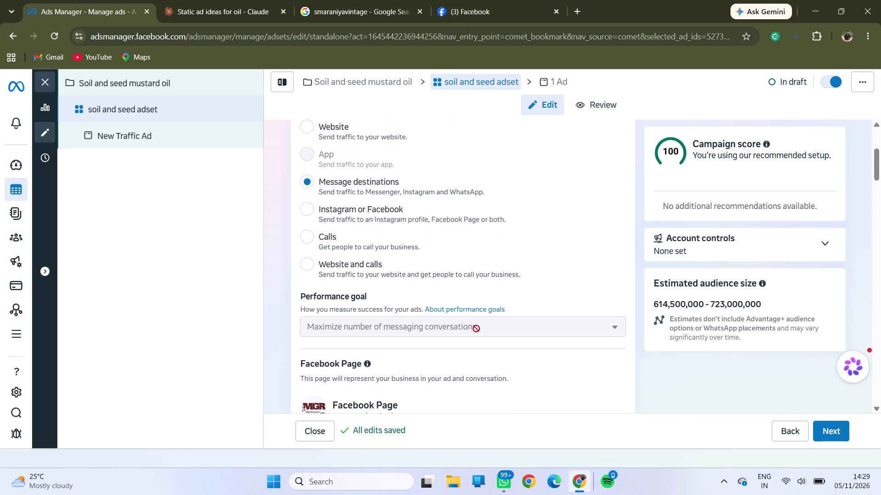
scroll(442, 361, down, 3)
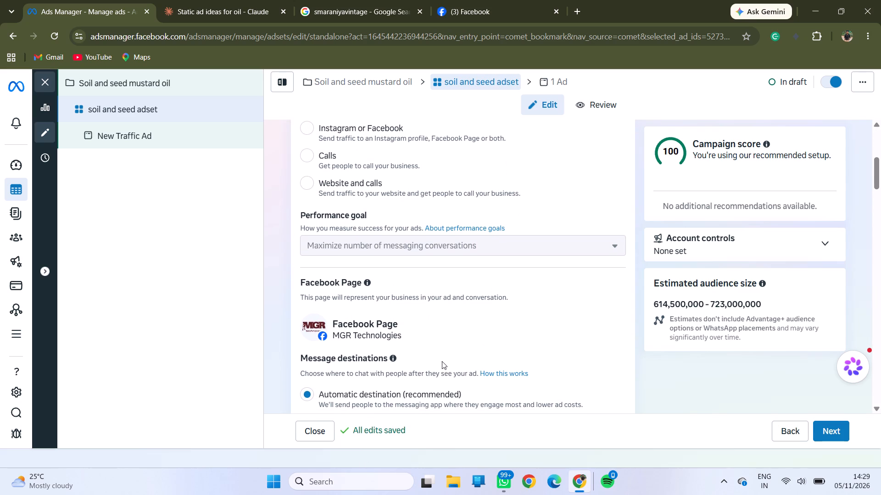
scroll(442, 361, down, 1)
scroll(417, 324, down, 1)
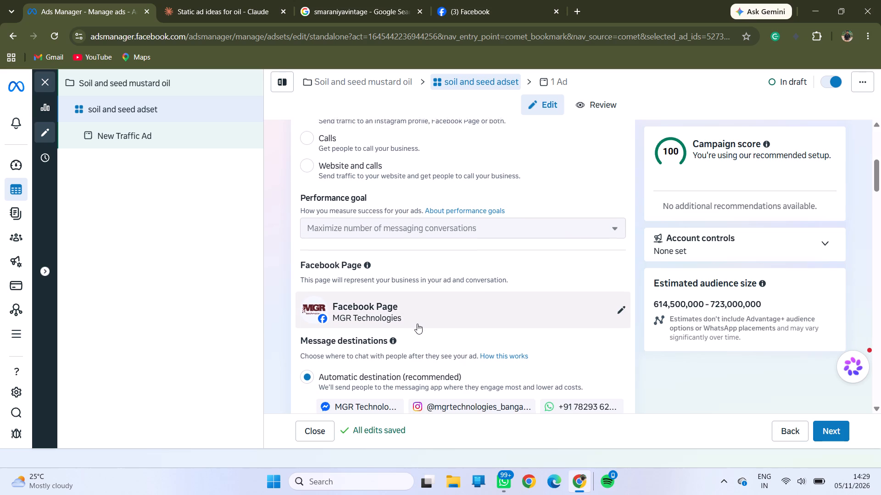
scroll(417, 324, down, 3)
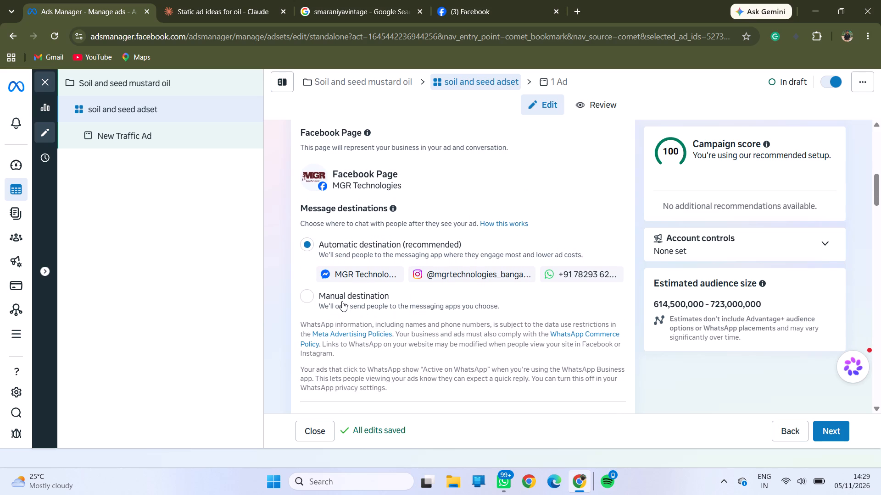
click(310, 293)
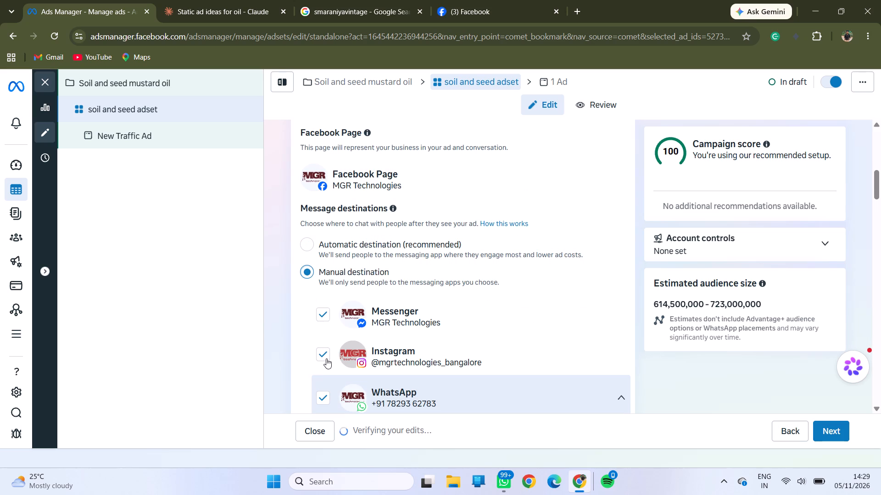
click(326, 358)
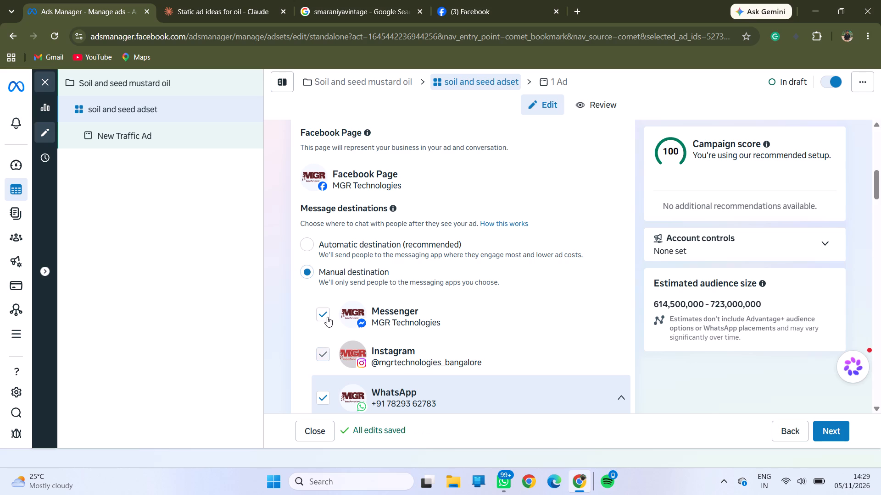
click(327, 317)
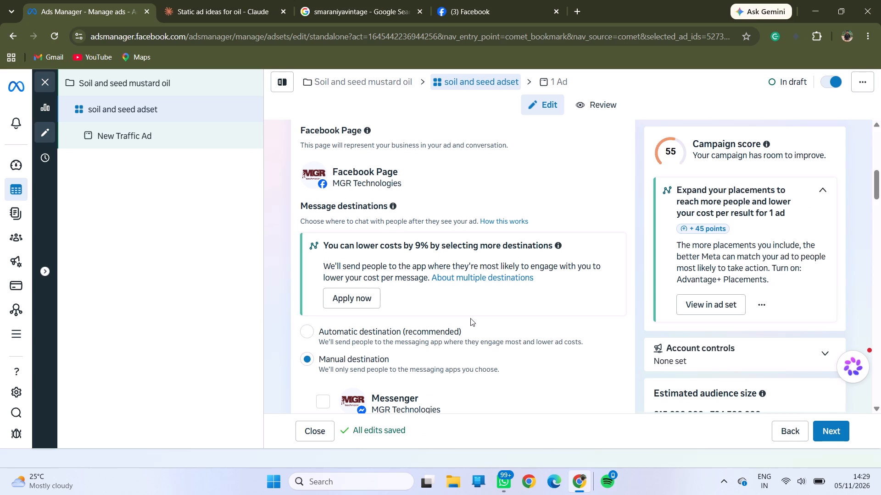
Examine the WhatsApp destination settings and the connected phone numbers available for the ad set.
scroll(471, 318, down, 5)
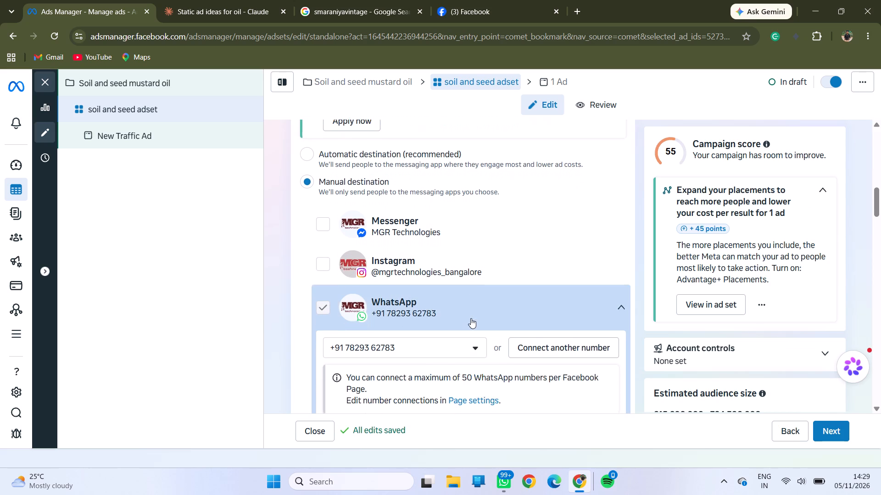
scroll(471, 318, down, 3)
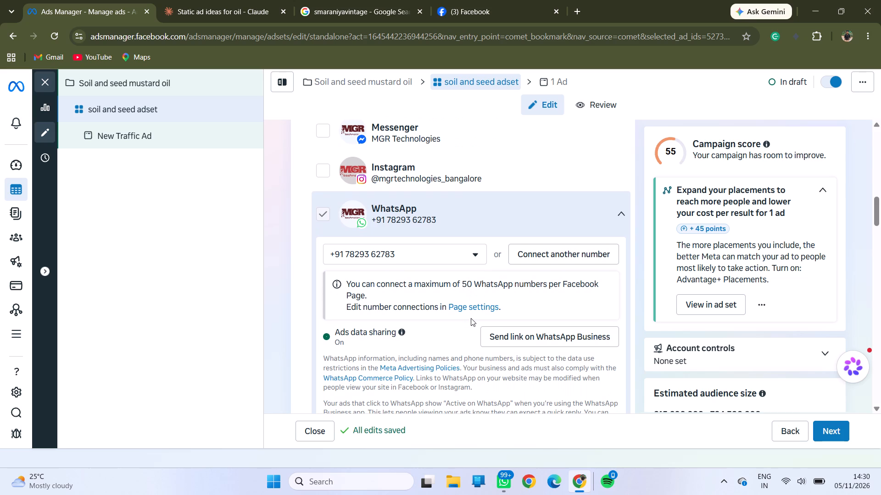
click(476, 256)
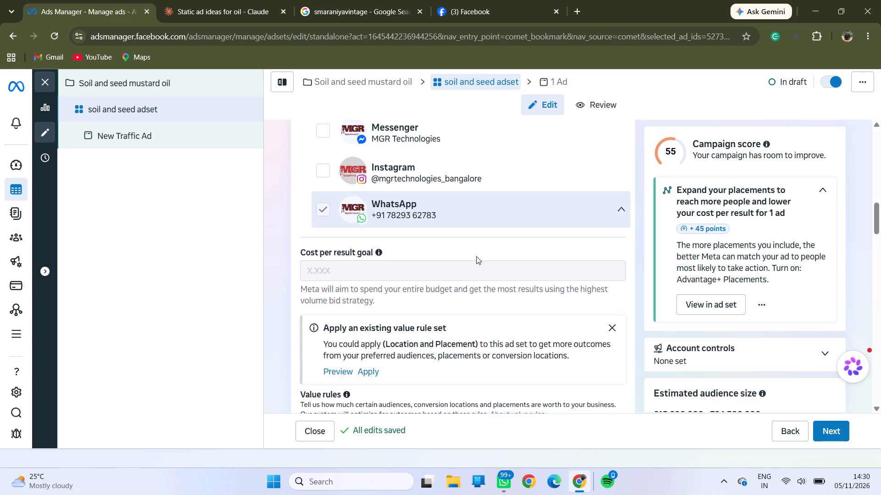
click(476, 256)
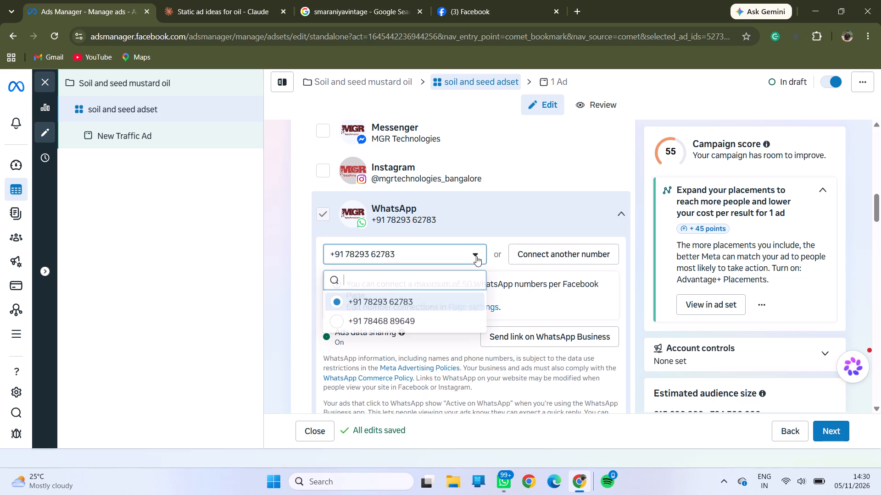
click(476, 256)
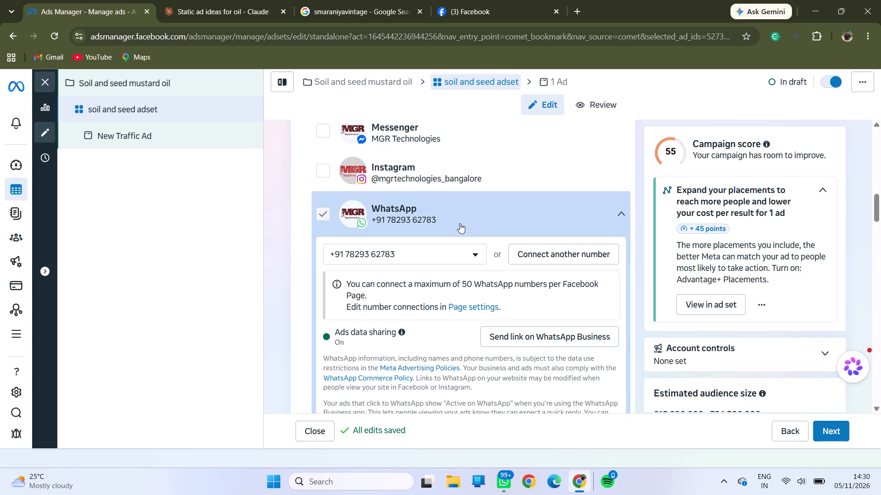
Change the ad set's Facebook Page to Soil & Seed.
scroll(460, 223, up, 4)
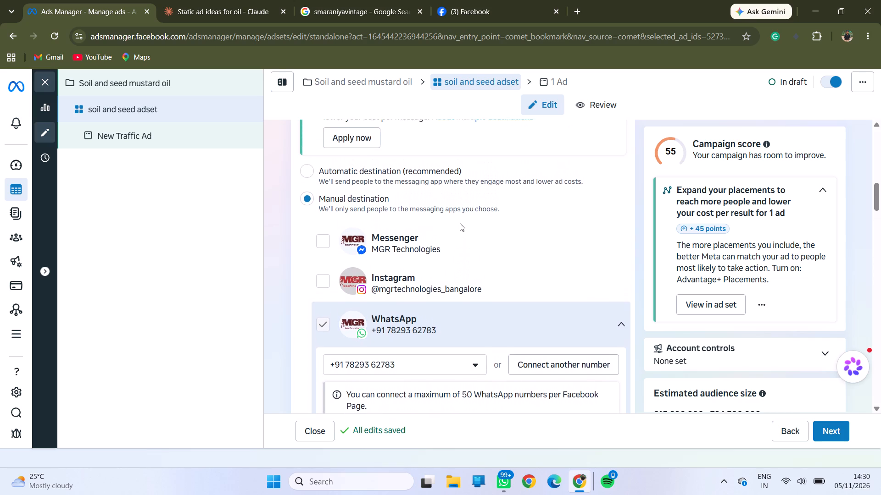
scroll(460, 223, up, 4)
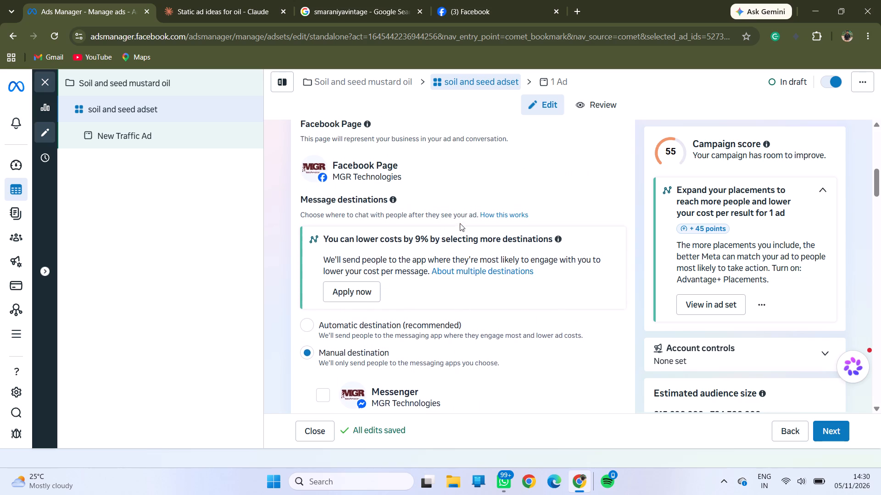
scroll(460, 223, up, 1)
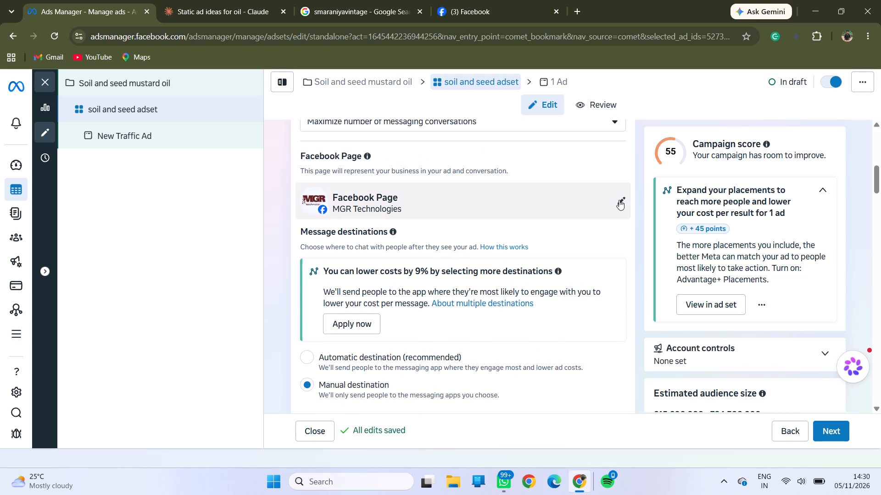
click(619, 200)
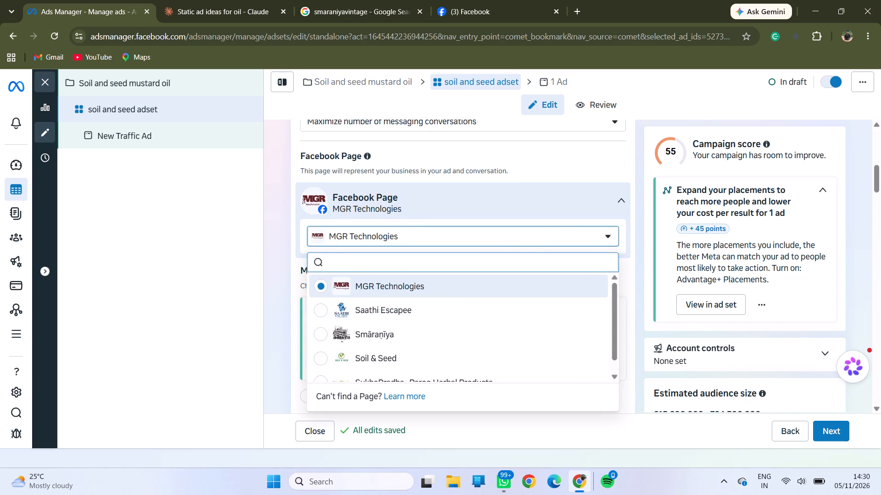
scroll(410, 334, down, 1)
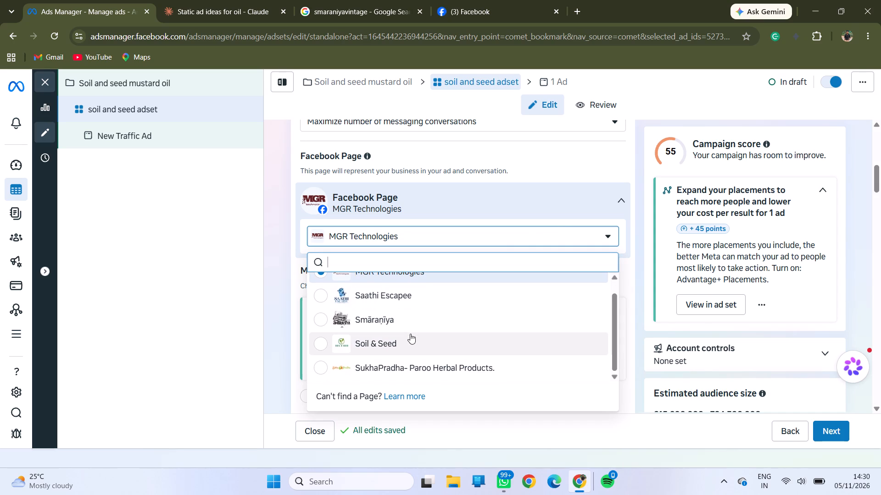
click(397, 337)
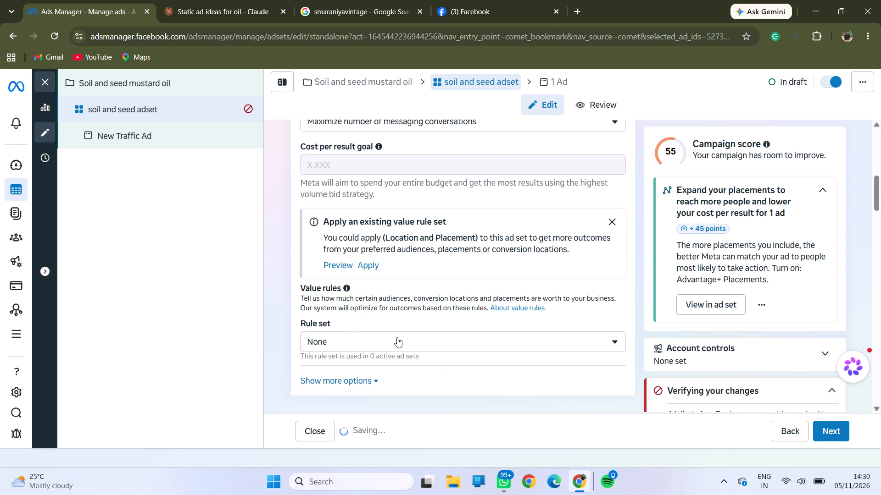
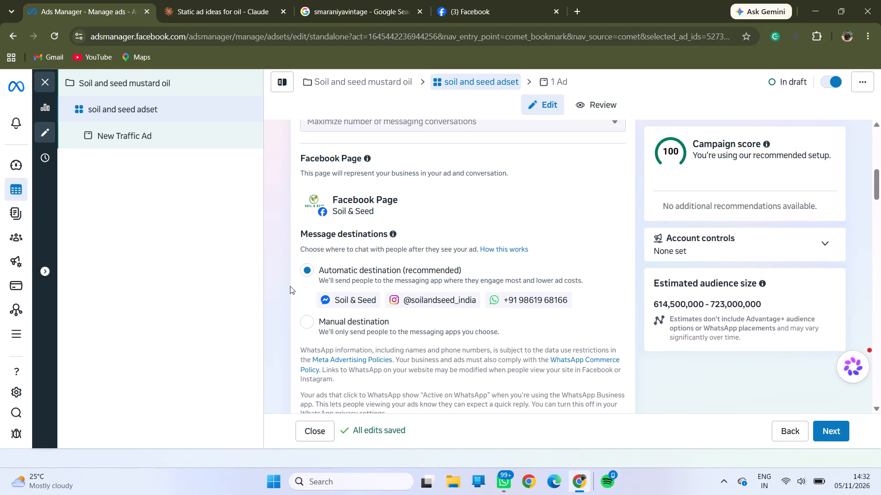
Switch the message destinations to Manual destination and deselect Instagram and Messenger.
click(309, 322)
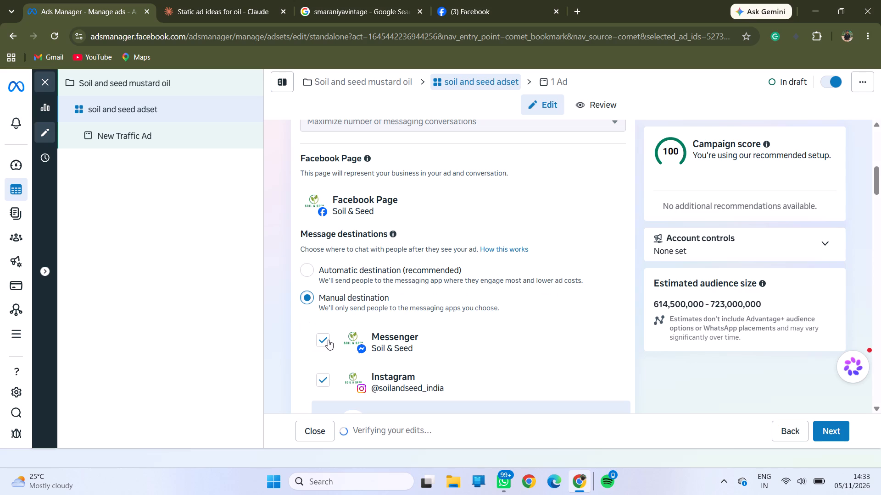
scroll(463, 338, down, 2)
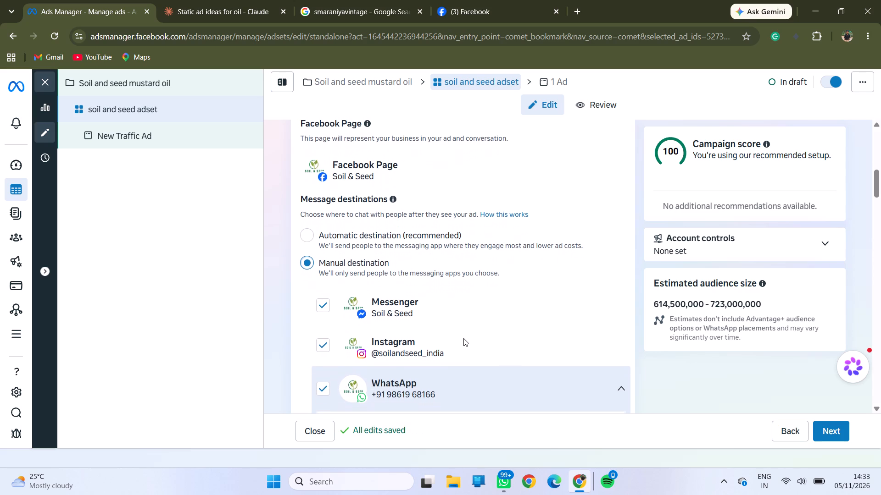
scroll(463, 338, down, 2)
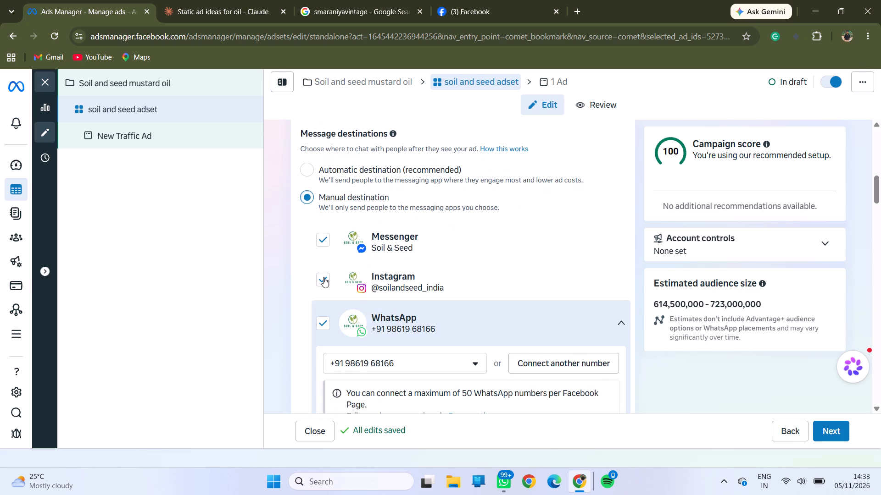
click(323, 277)
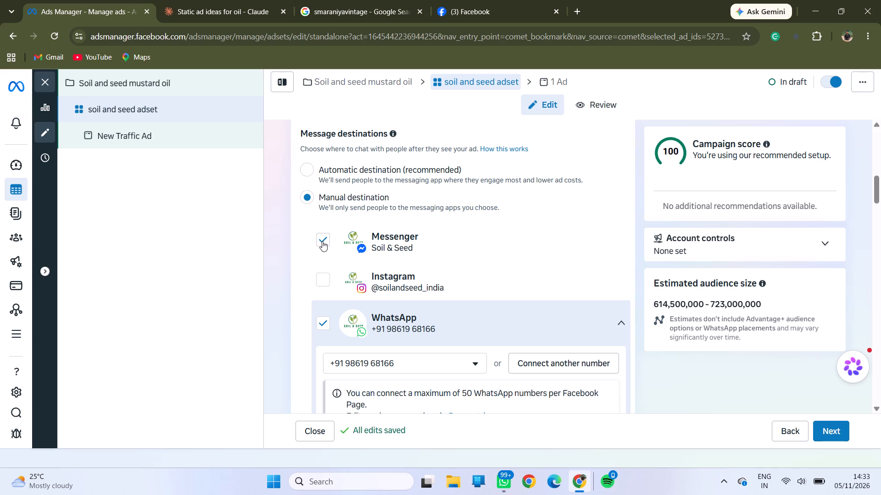
click(322, 241)
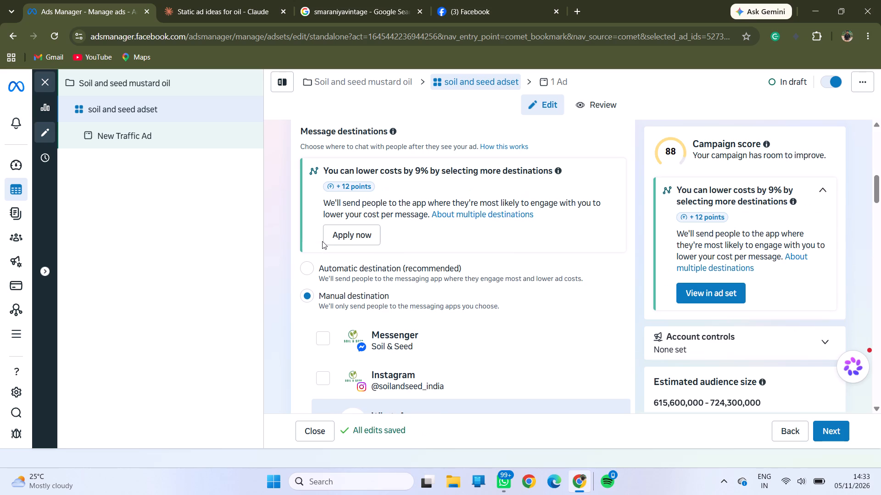
Select Instagram again as a message destination alongside WhatsApp.
scroll(457, 323, down, 2)
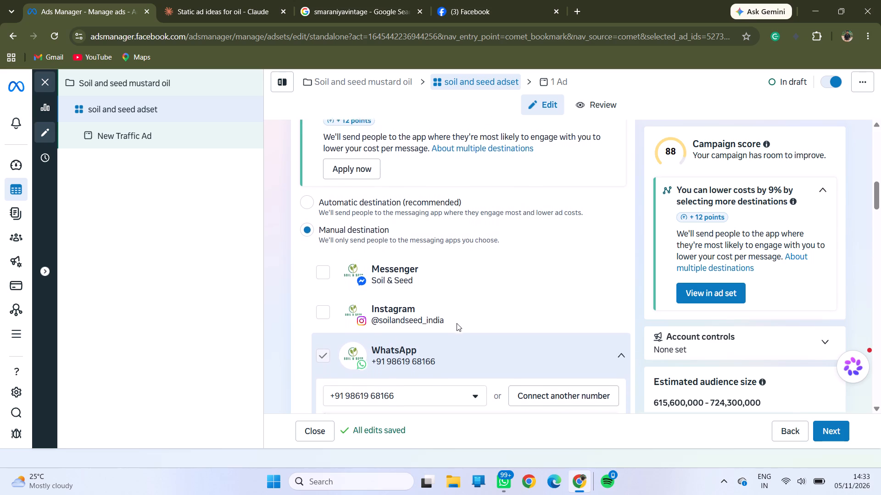
scroll(457, 323, down, 1)
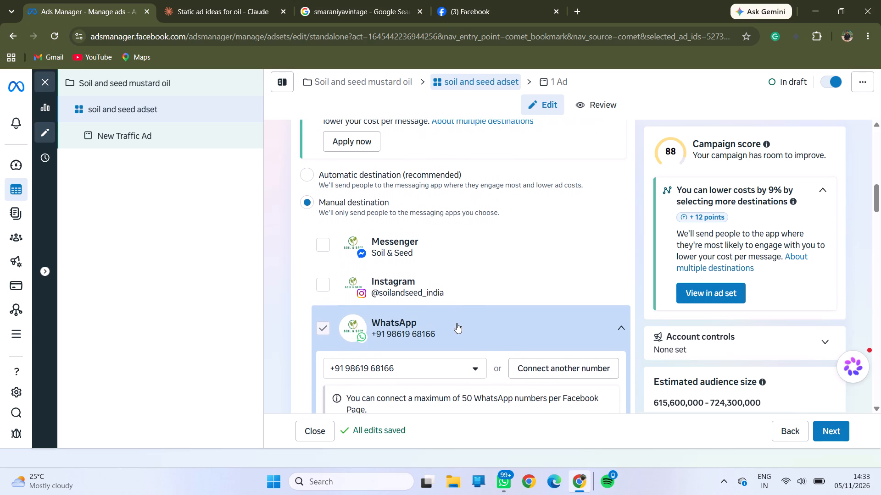
click(322, 289)
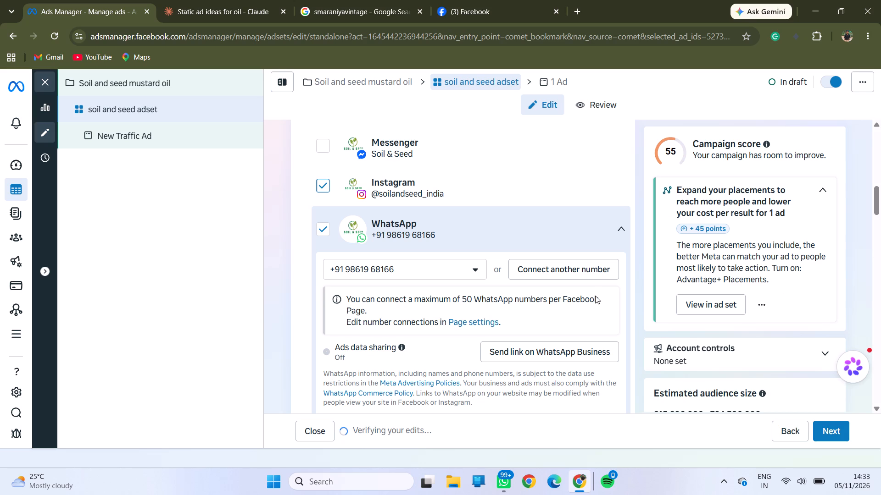
View the recommendation to expand placements in the ad set and return to the beginning of the ad set settings.
click(727, 302)
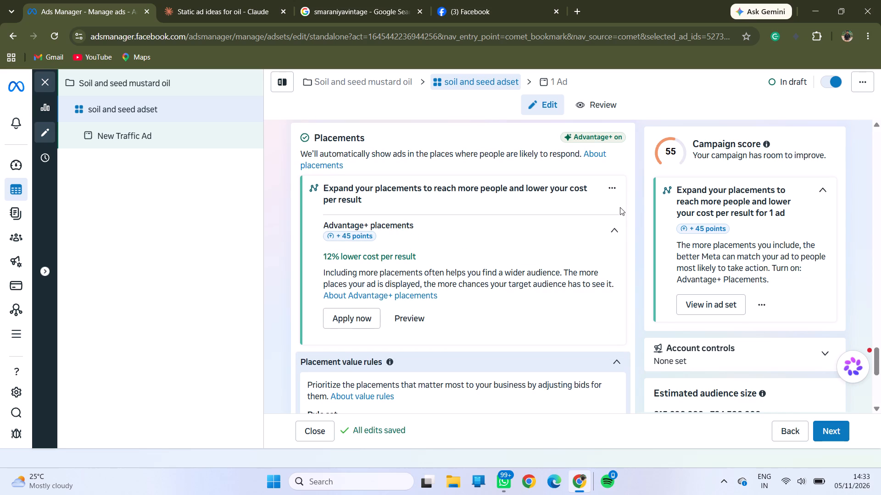
scroll(566, 233, up, 14)
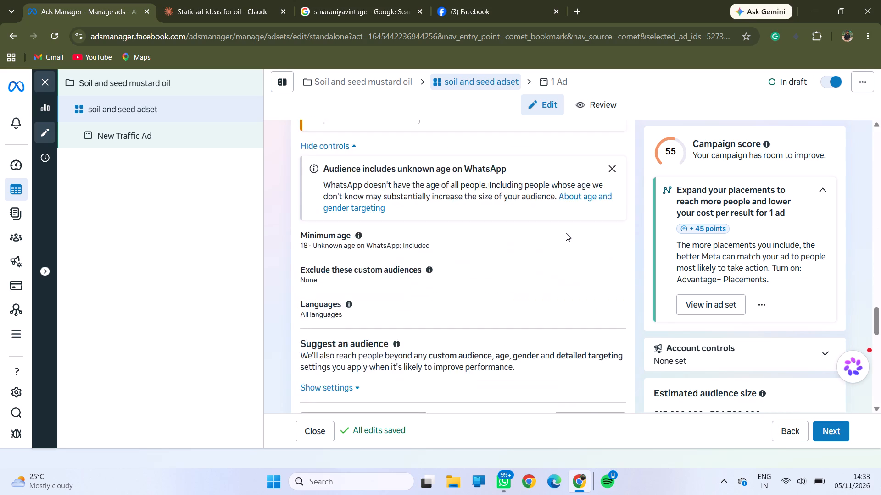
scroll(566, 233, up, 20)
scroll(566, 233, up, 6)
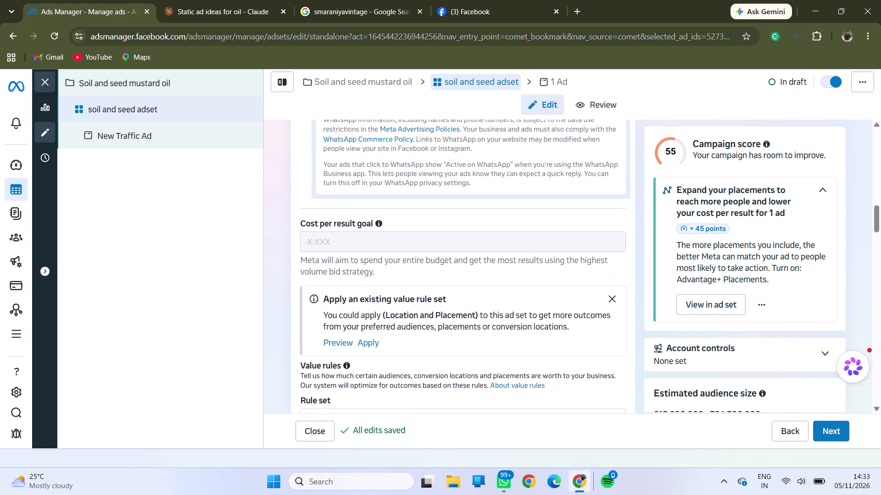
scroll(566, 233, up, 20)
scroll(566, 233, up, 5)
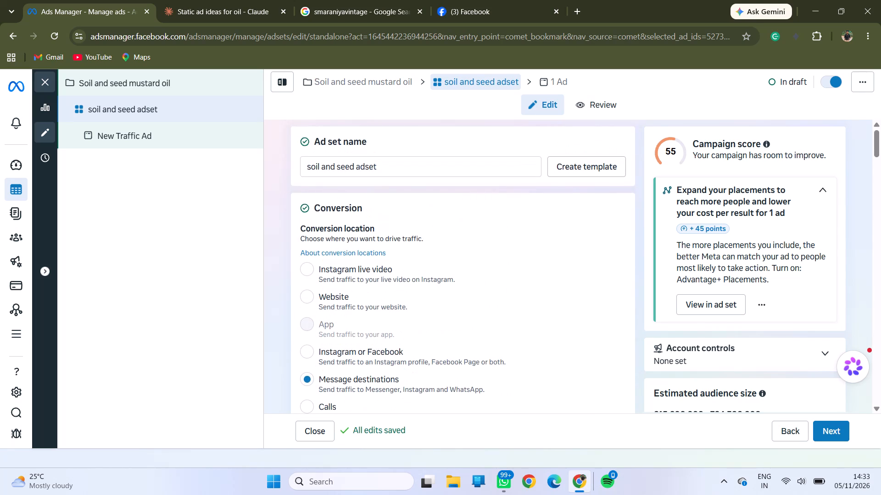
scroll(566, 233, up, 5)
Review the ad set's conversion location, performance goal, Facebook Page and message destination settings.
scroll(566, 233, down, 8)
scroll(566, 233, up, 1)
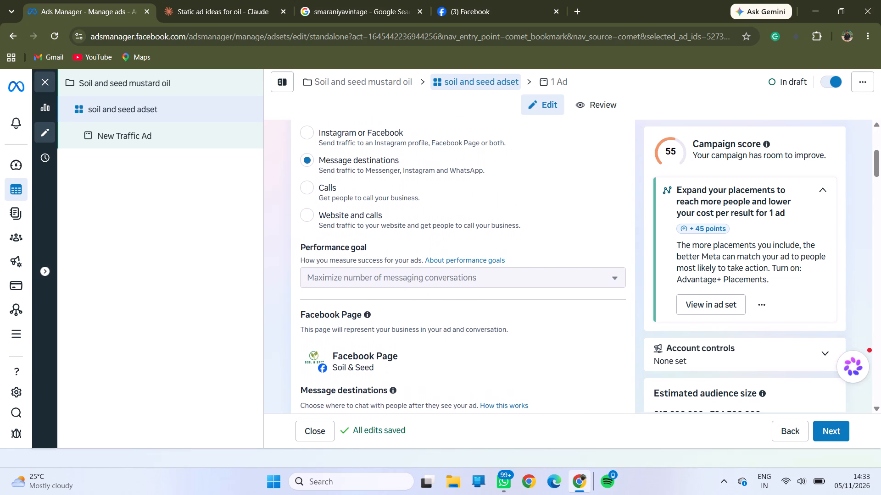
scroll(438, 159, up, 4)
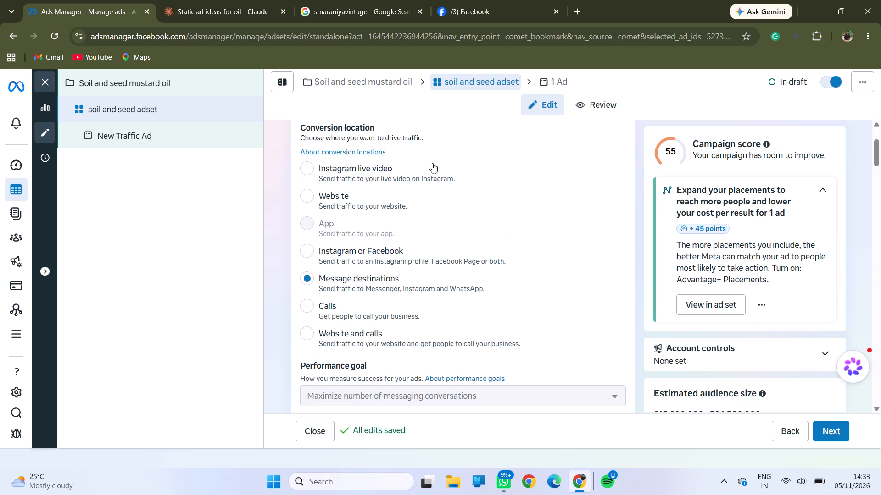
scroll(368, 275, down, 3)
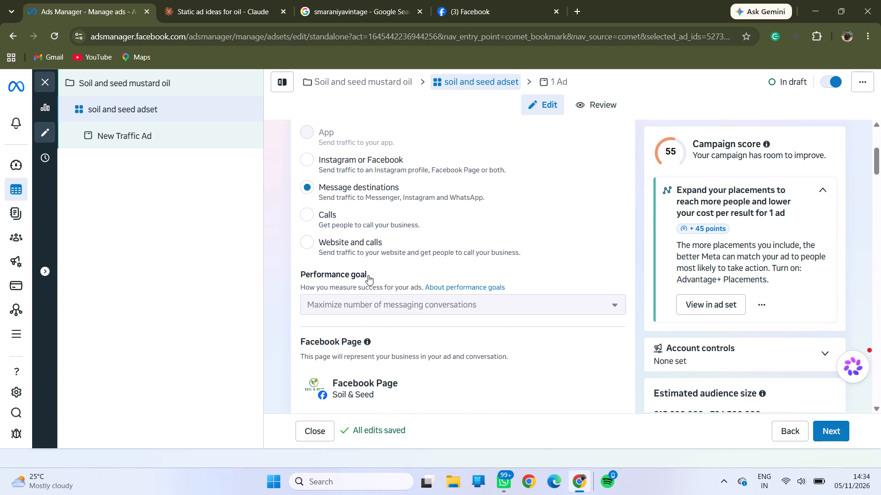
scroll(368, 275, down, 3)
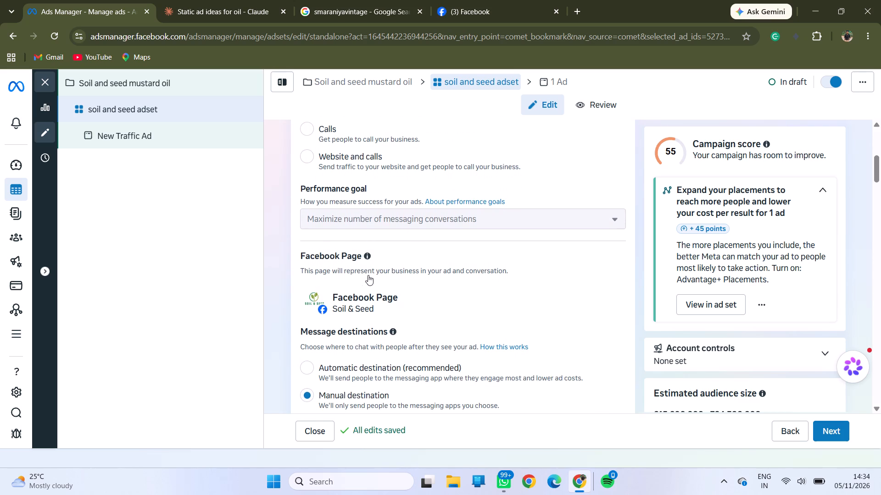
scroll(368, 275, up, 3)
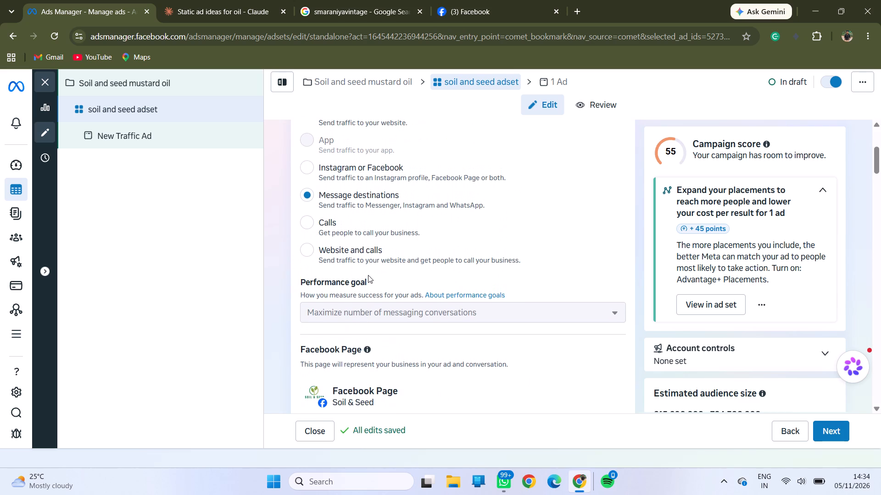
scroll(368, 275, up, 1)
scroll(368, 275, down, 2)
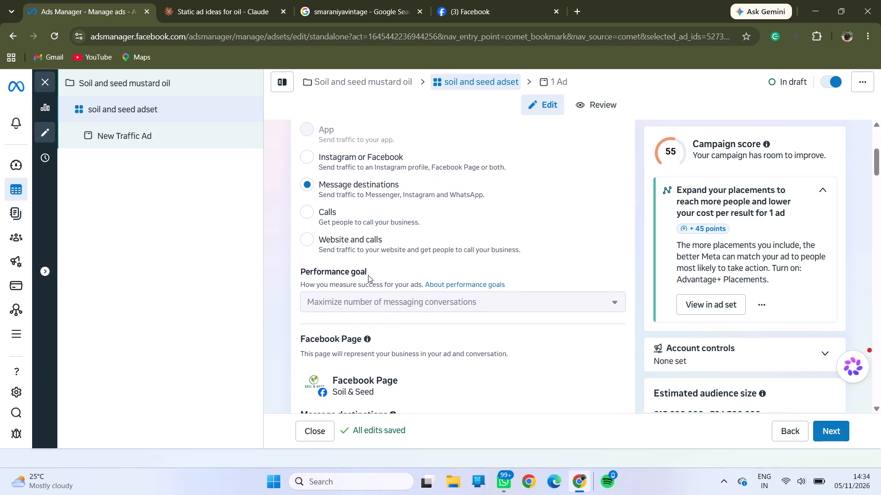
scroll(368, 275, down, 8)
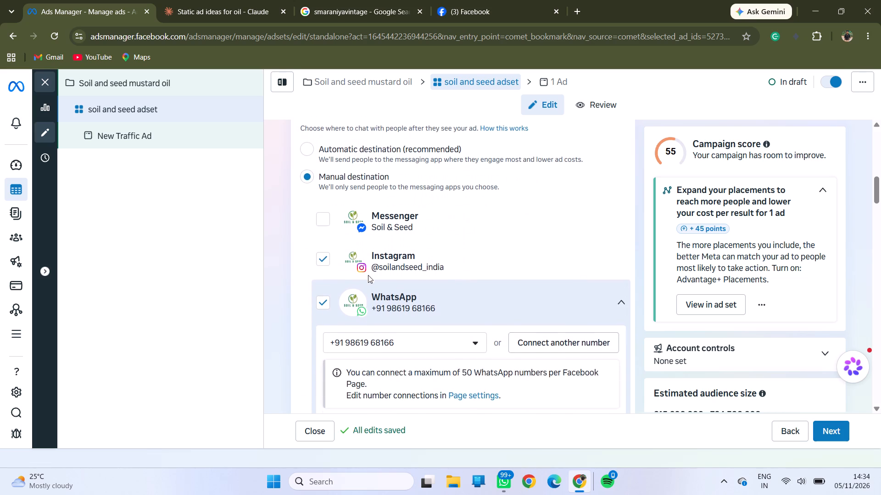
scroll(368, 275, down, 1)
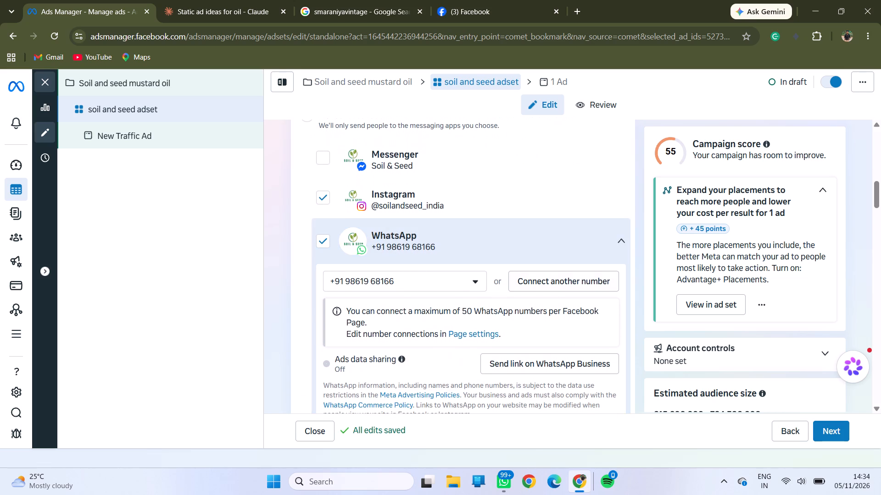
scroll(543, 312, down, 6)
scroll(543, 312, up, 4)
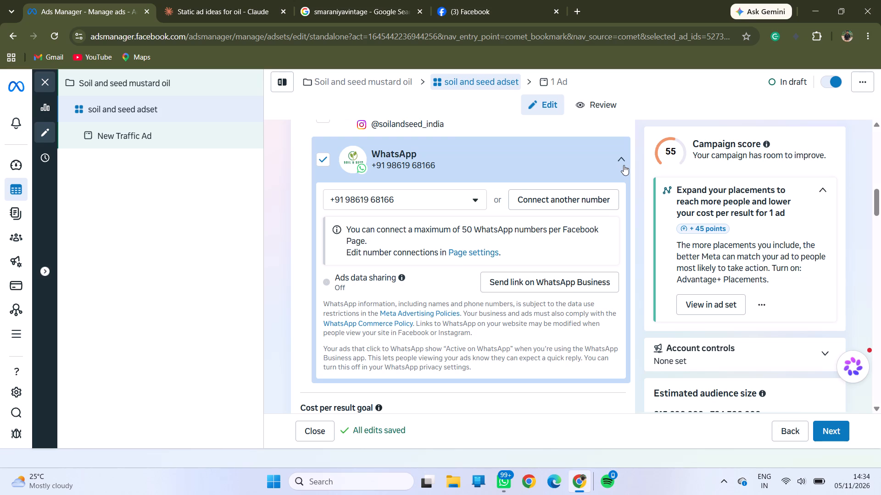
Collapse the WhatsApp destination details and dismiss the suggestion to apply an existing value rule set.
click(624, 165)
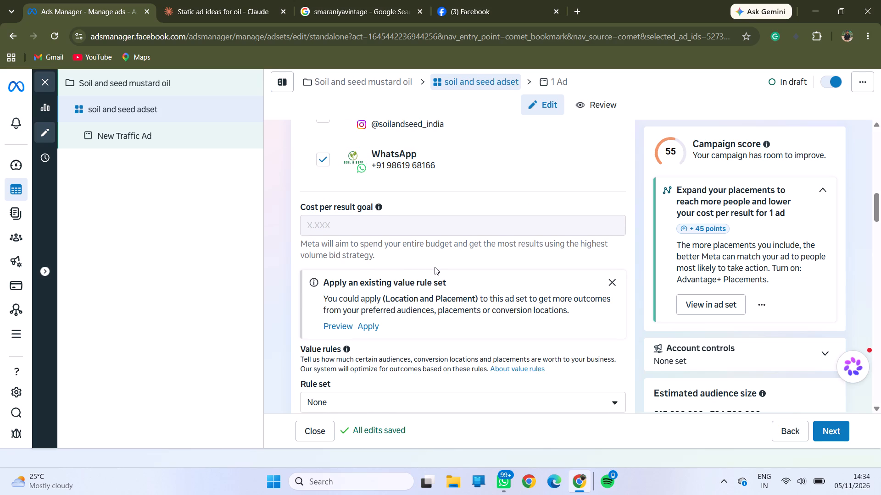
scroll(435, 267, down, 1)
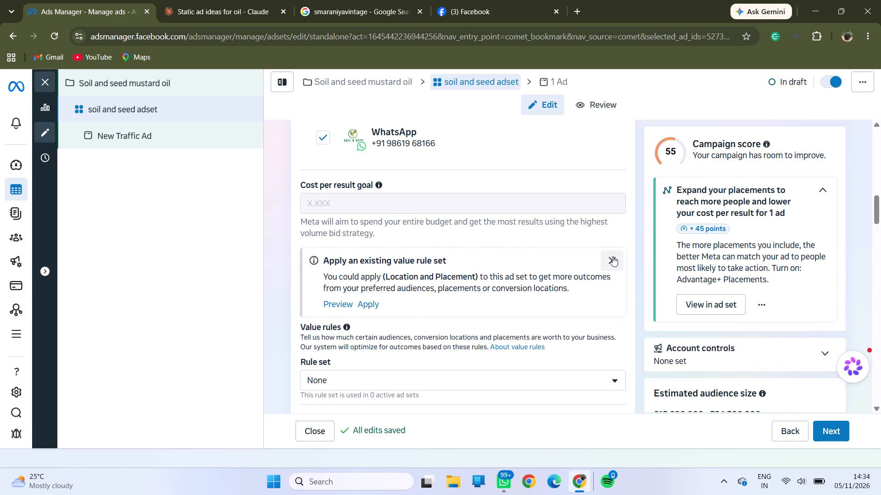
click(613, 256)
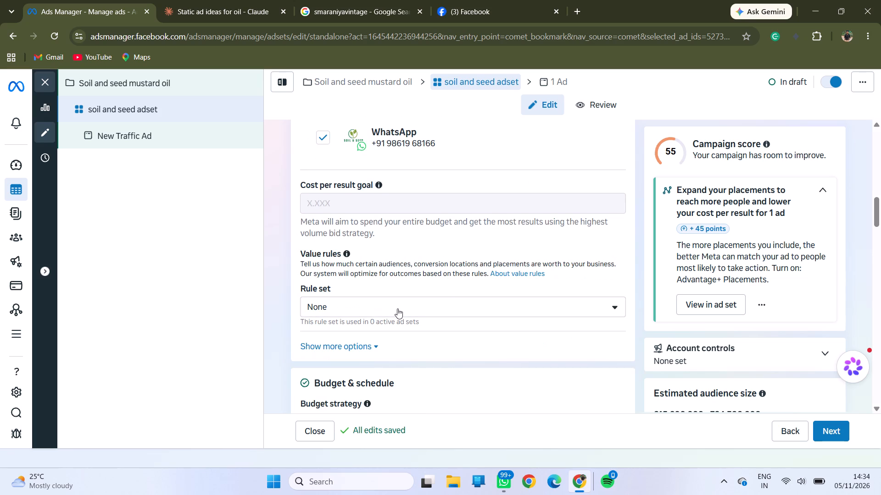
Check the available value rule sets and start creating a new rule set for the ad set.
click(397, 308)
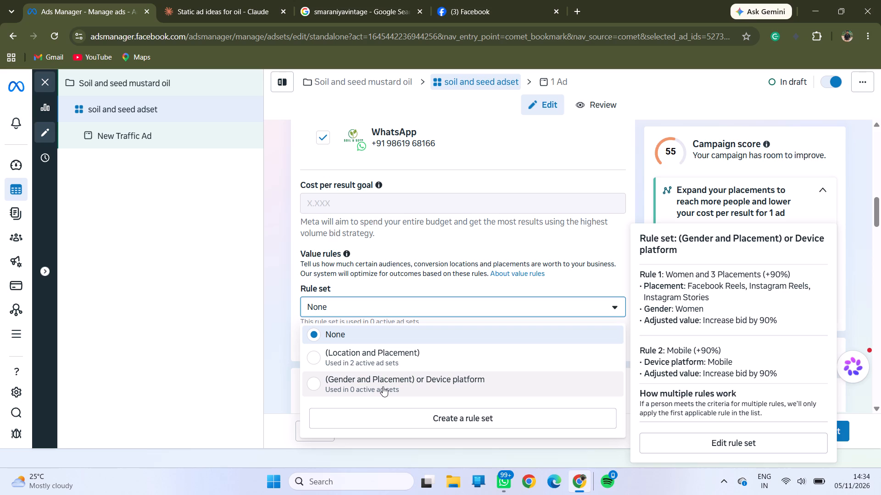
click(443, 421)
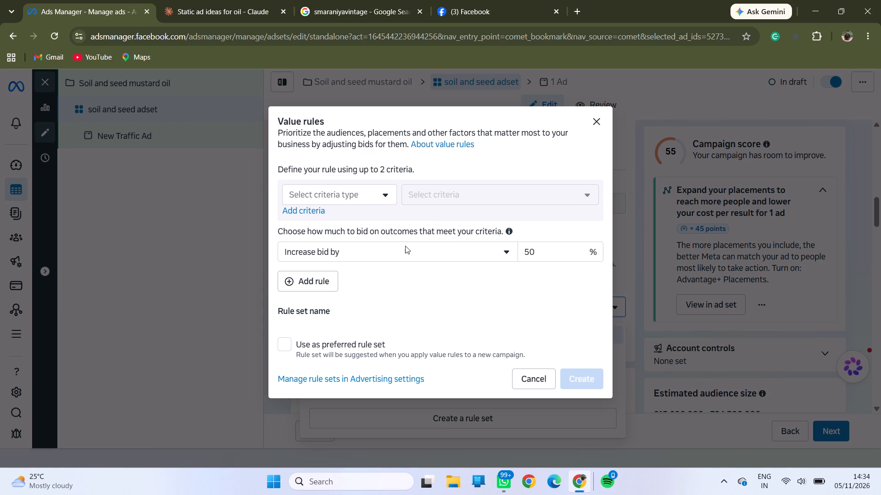
Define the value rule's first criterion as Audience by Age, covering 25-34, 35-44, 45-54 and 55-64.
click(387, 194)
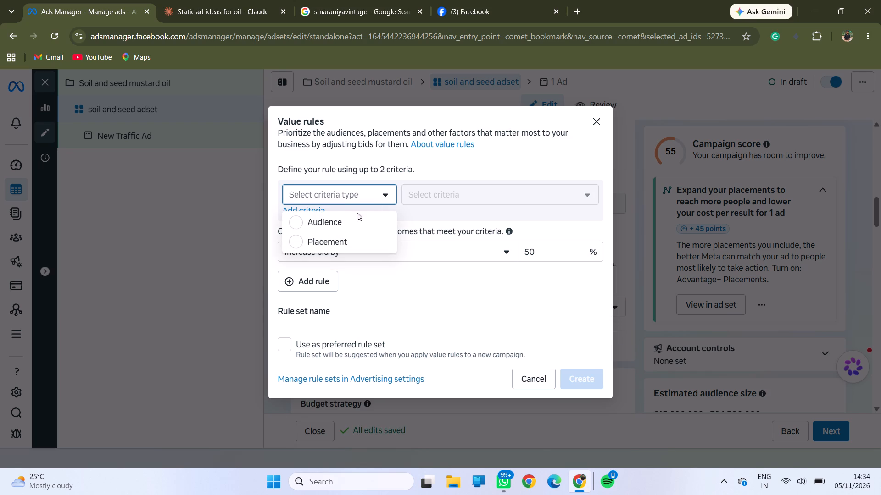
click(346, 219)
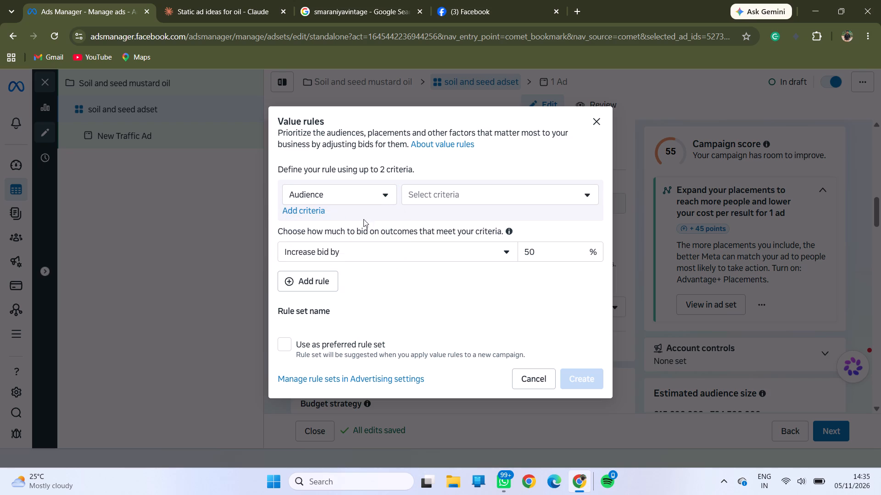
click(478, 193)
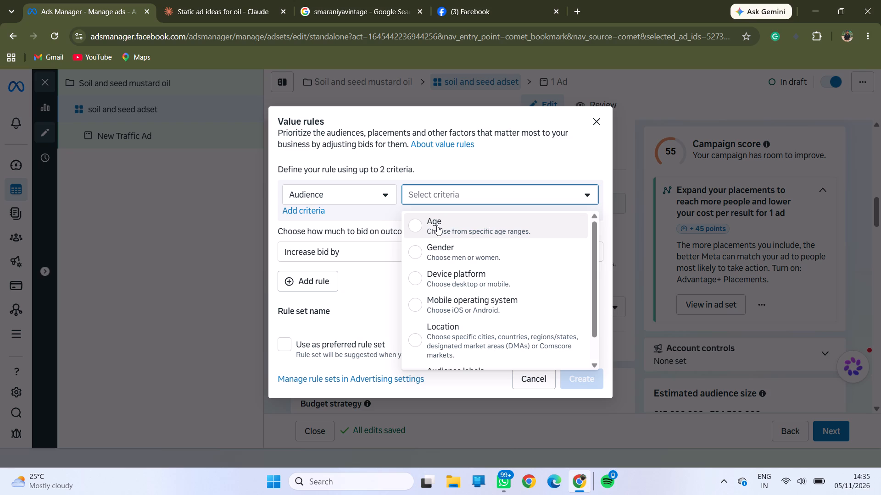
click(437, 225)
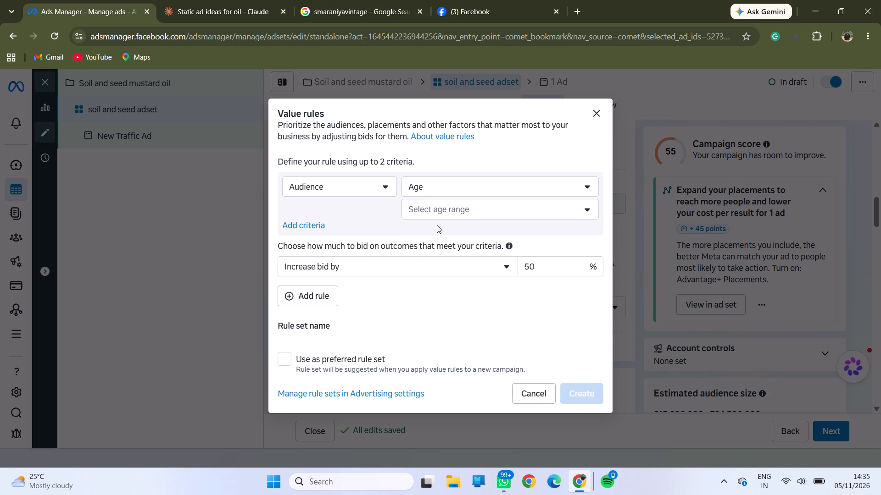
click(570, 212)
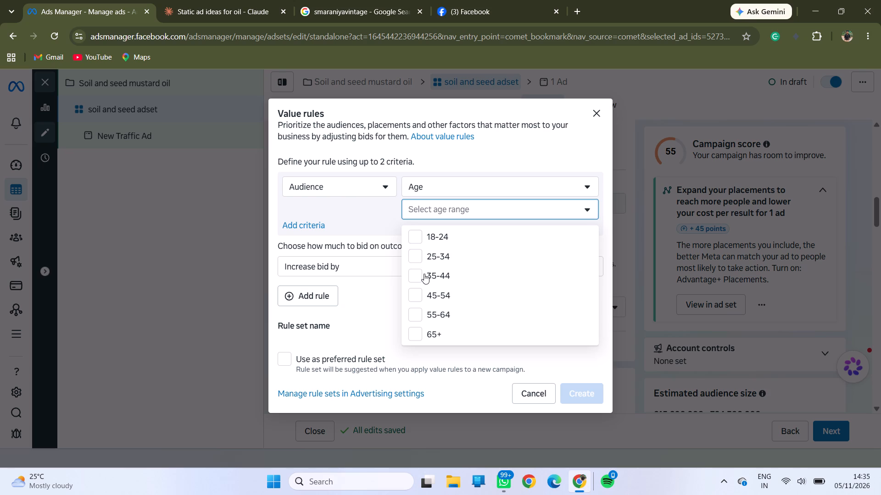
click(419, 316)
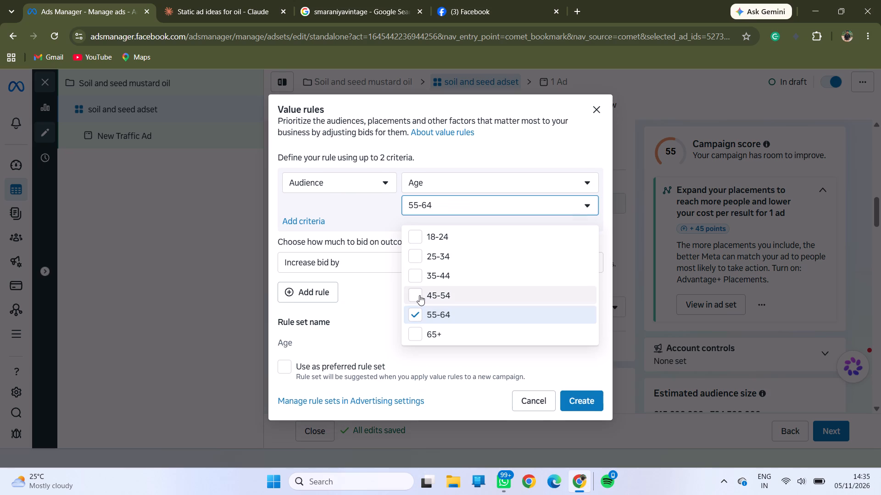
click(419, 295)
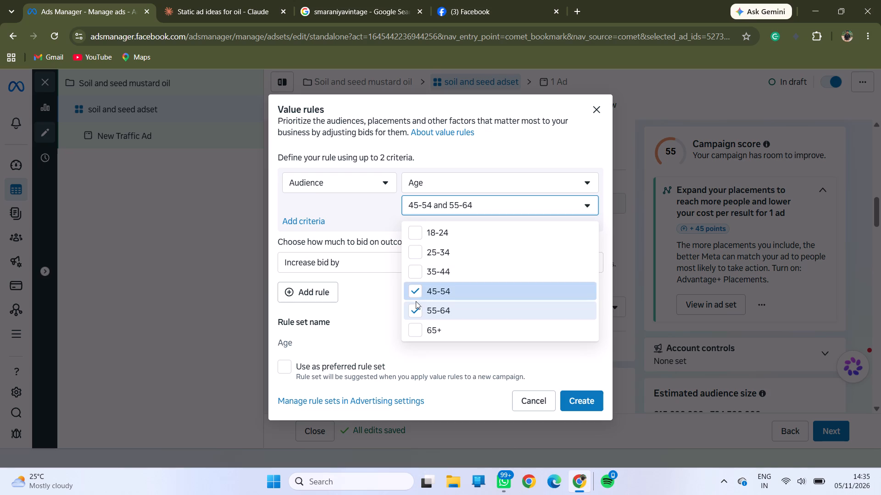
click(413, 269)
click(412, 248)
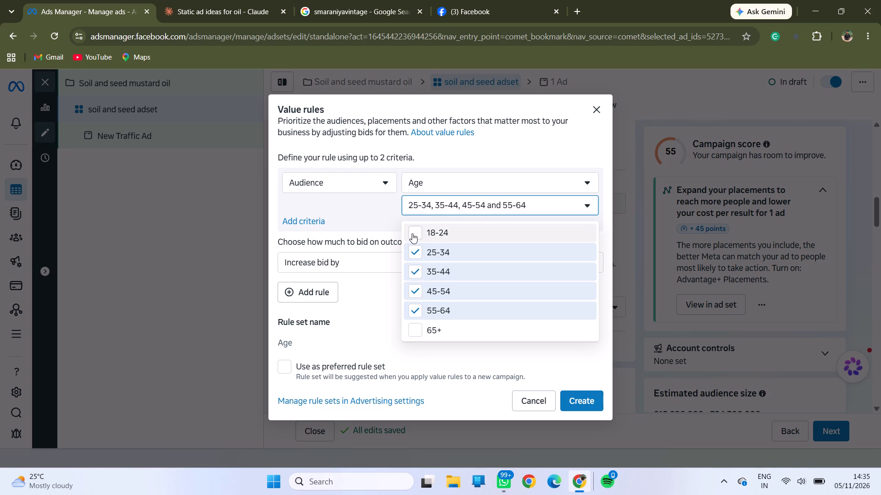
click(412, 233)
click(412, 233)
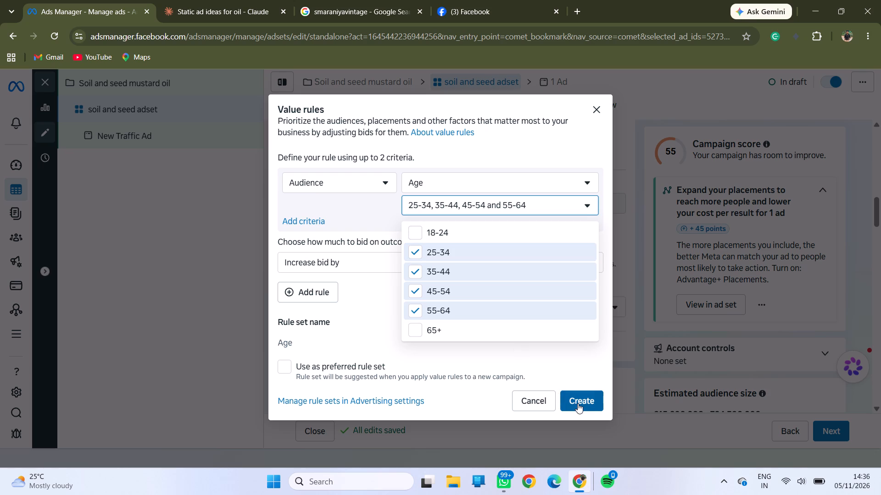
click(591, 207)
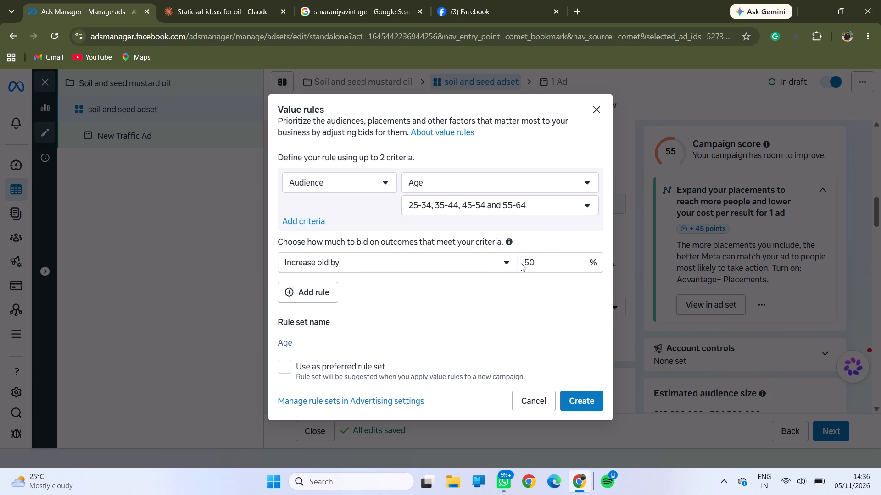
Keep the value rule's bid adjustment as an increase and set it to 90%.
click(513, 263)
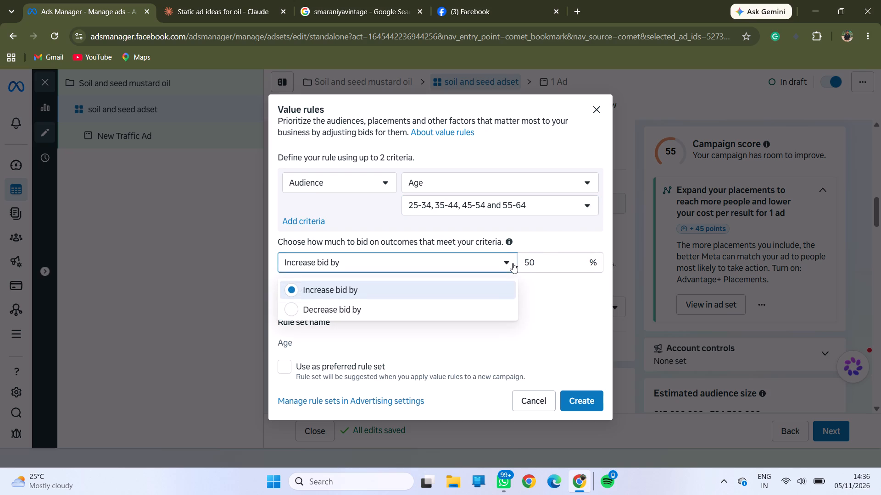
click(513, 263)
click(526, 263)
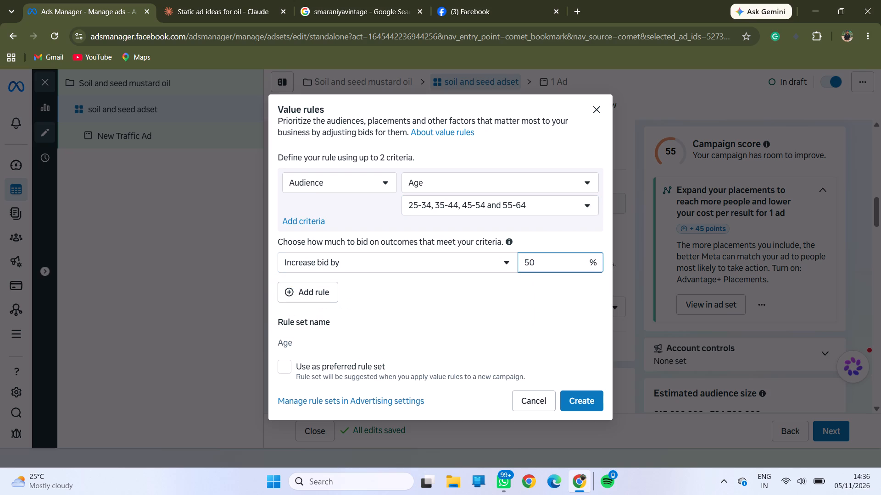
key(Right)
key(BackSpace)
key(9)
Add a second criterion to the value rule: Audience by Gender, set to Women.
click(316, 219)
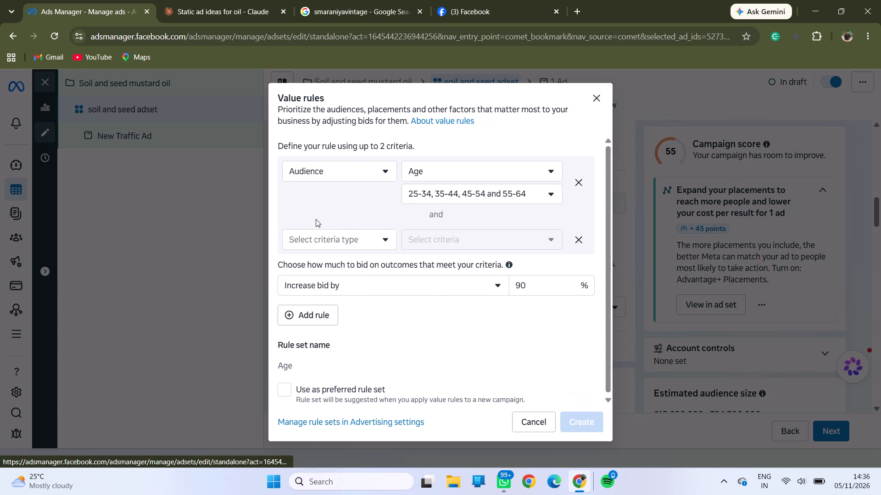
click(387, 241)
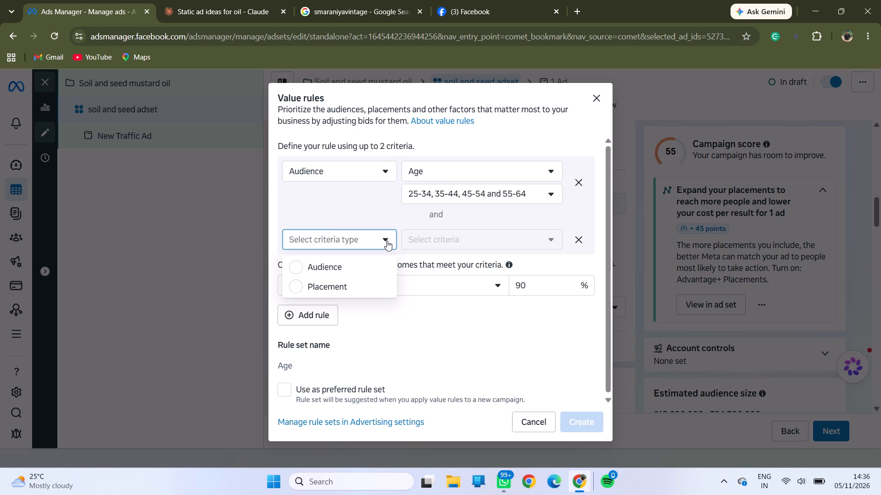
click(344, 264)
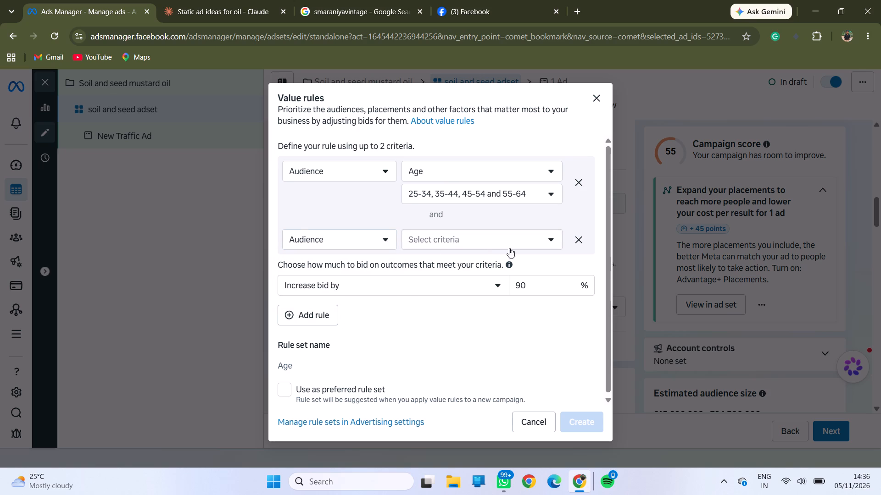
click(548, 239)
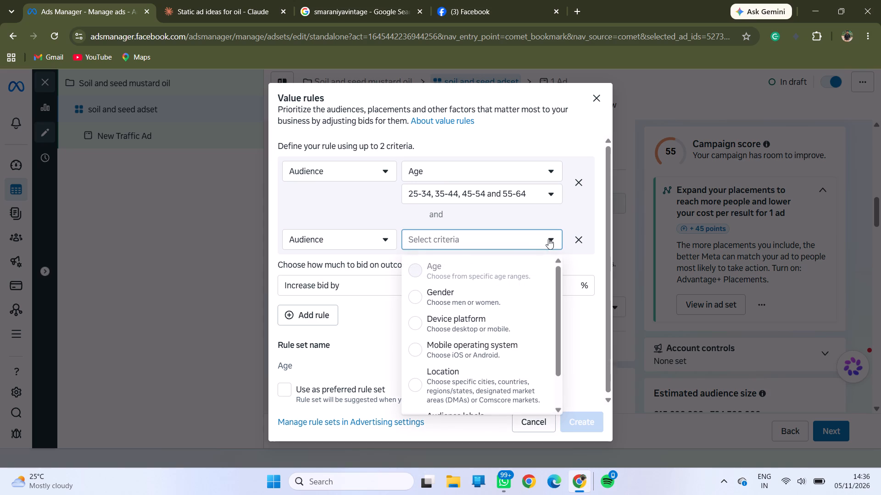
click(424, 298)
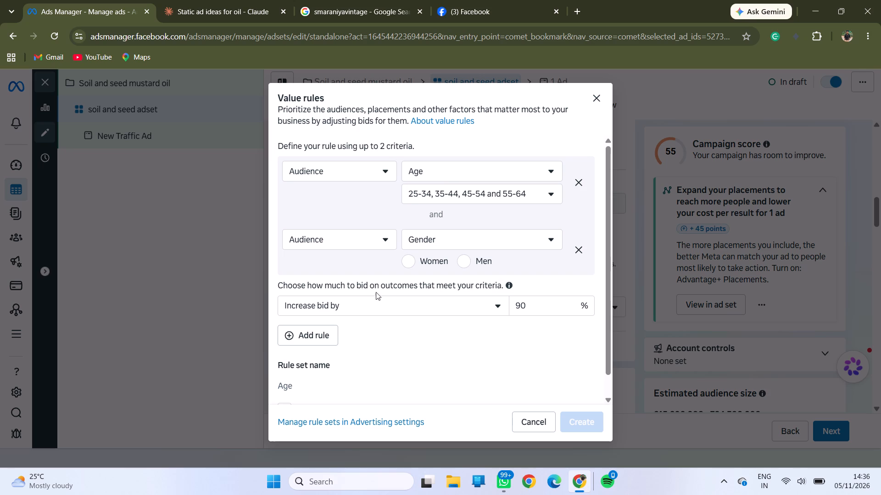
click(406, 260)
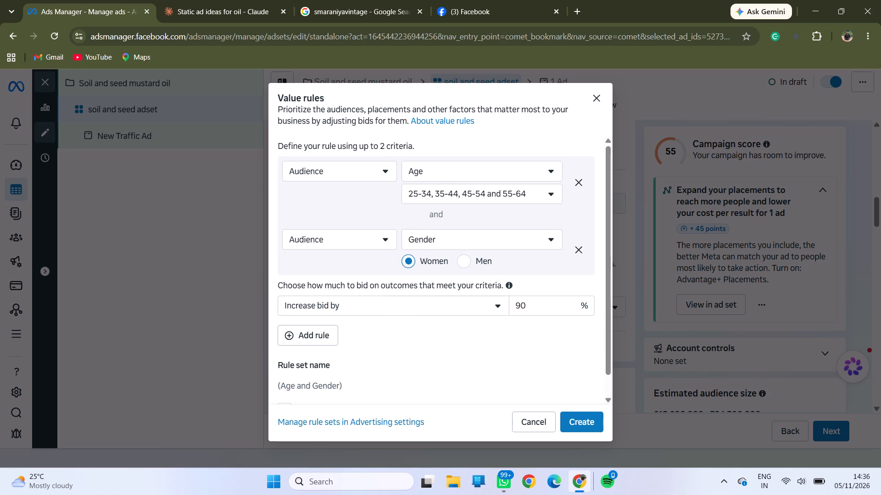
scroll(384, 342, down, 3)
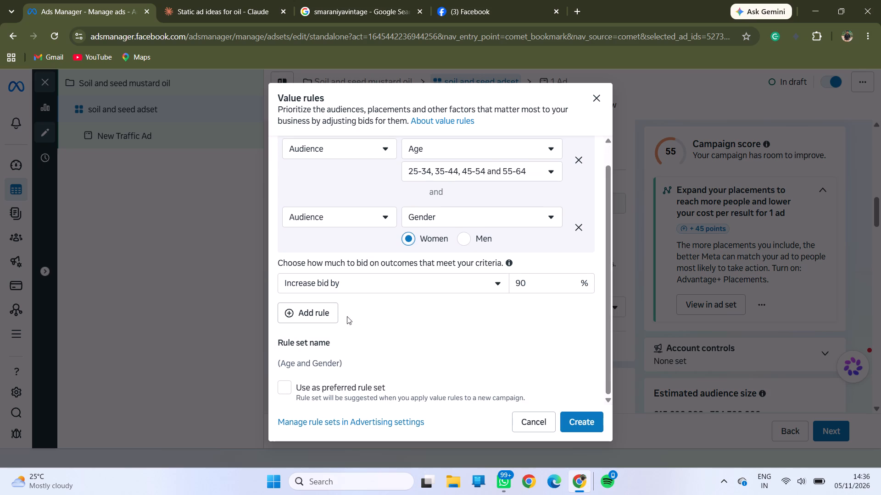
Add a second rule to the value rule set.
click(307, 315)
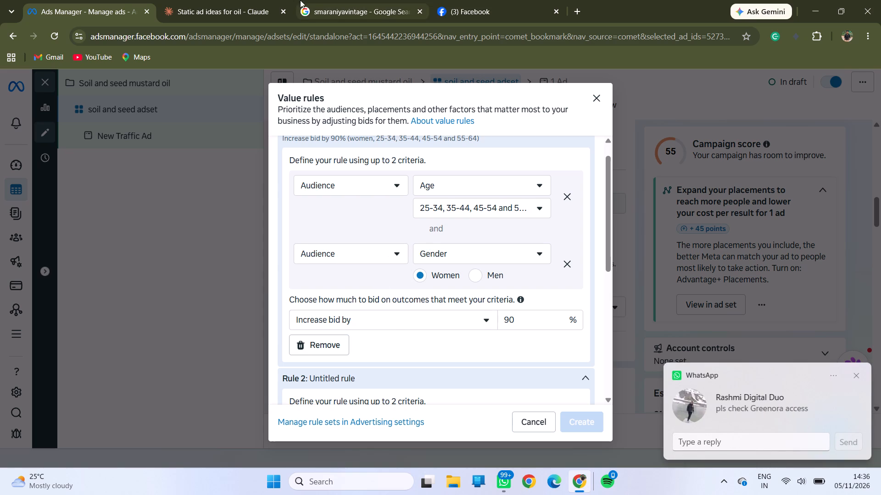
Reply "ok" to the incoming WhatsApp message asking to check the Greenora access.
click(707, 443)
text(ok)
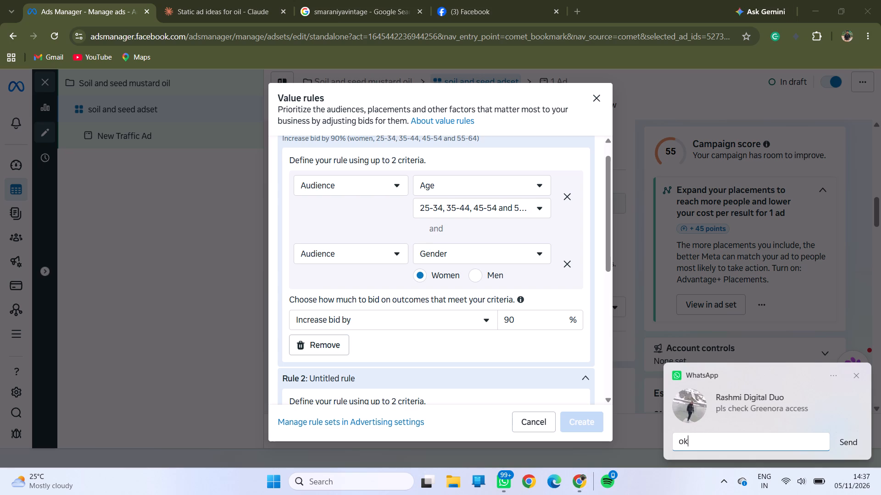
click(856, 443)
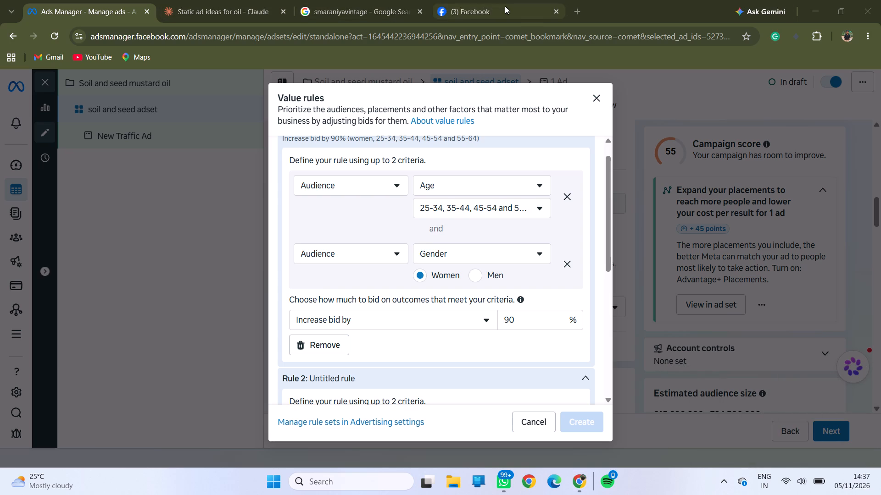
Search Google for facebook in a new browser tab, and switch to the already open Facebook page to check the Greenora access.
click(581, 11)
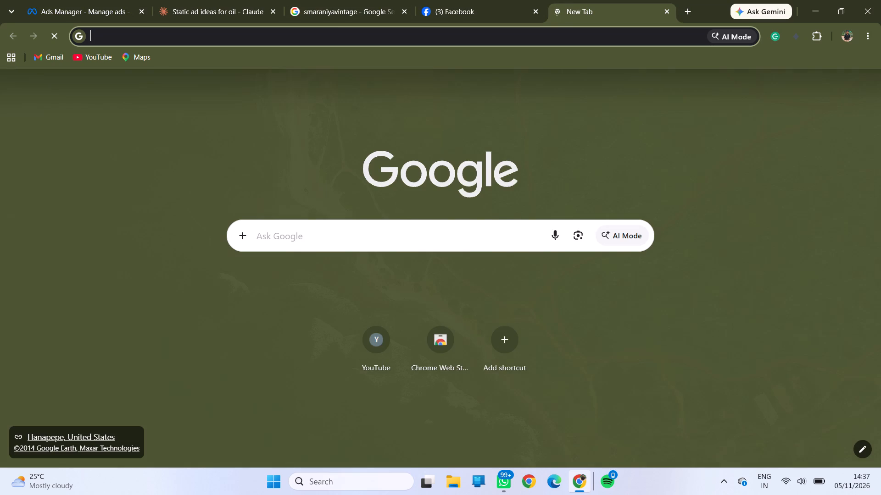
click(304, 231)
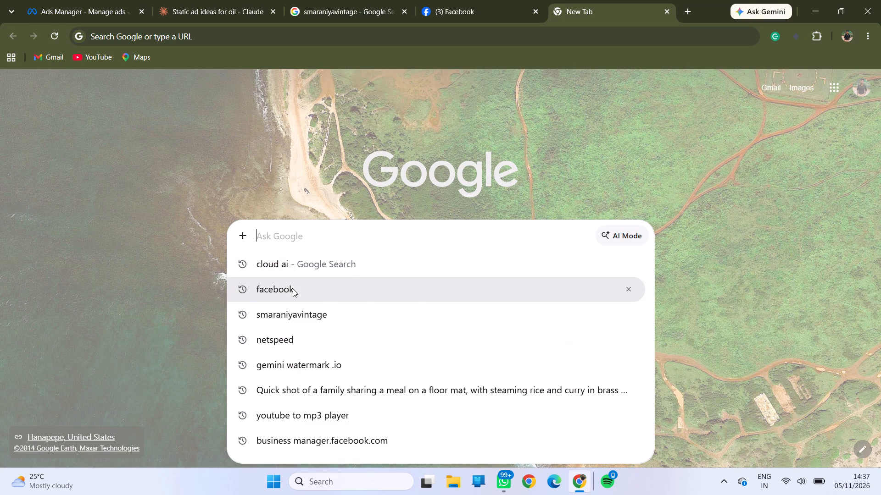
click(293, 289)
click(463, 9)
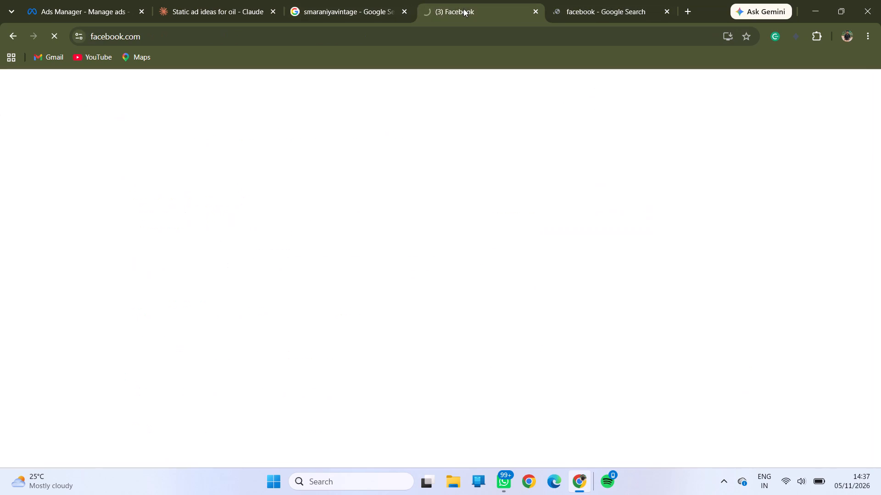